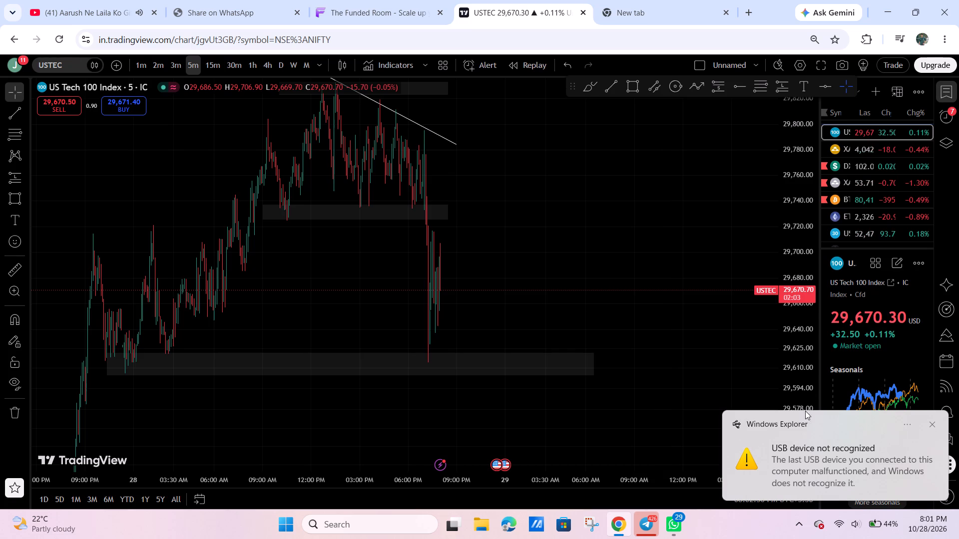
Dismiss the notification about the unrecognized USB device.
click(930, 422)
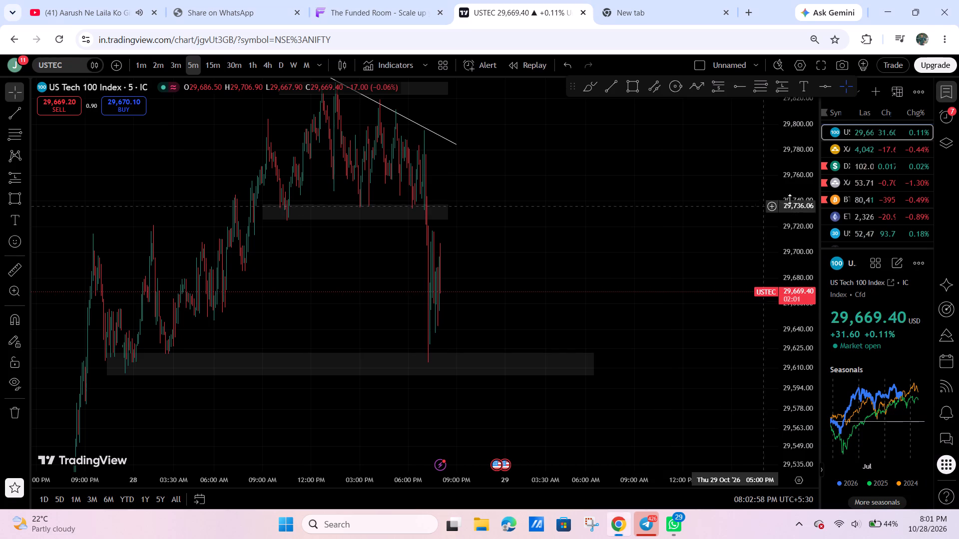
Examine the recent USTEC 5-minute price action around the marked zones and the descending trendline, with the price scale compressed.
drag(797, 203, 781, 347)
drag(538, 222, 640, 233)
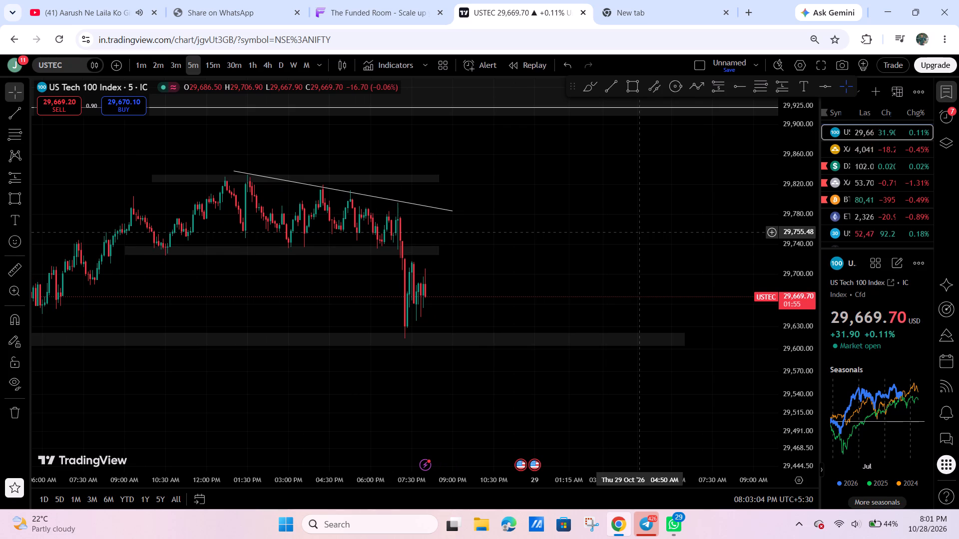
click(640, 233)
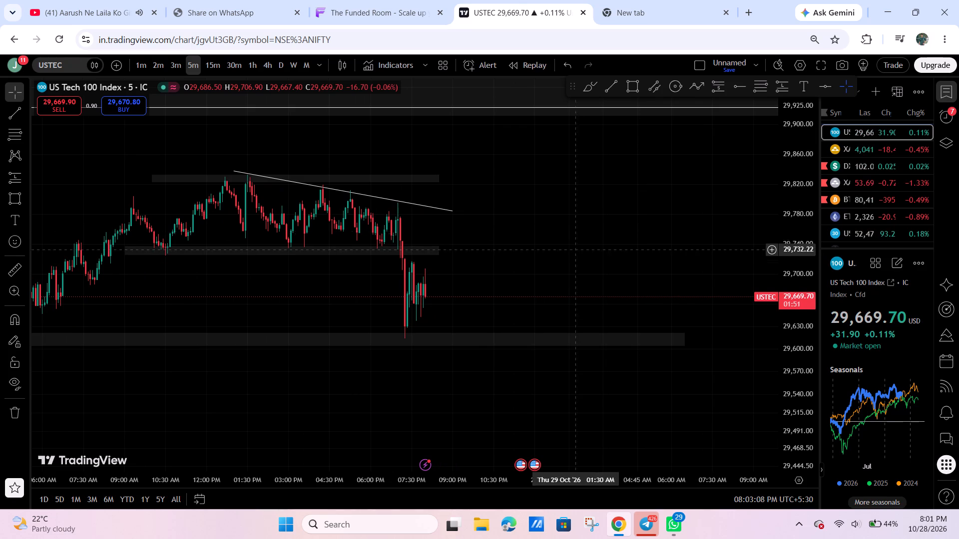
drag(538, 275, 645, 300)
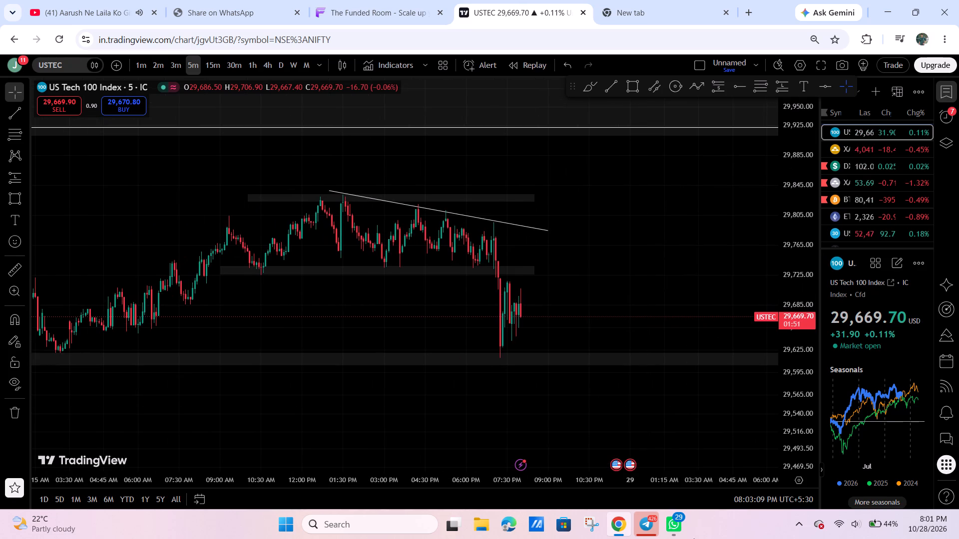
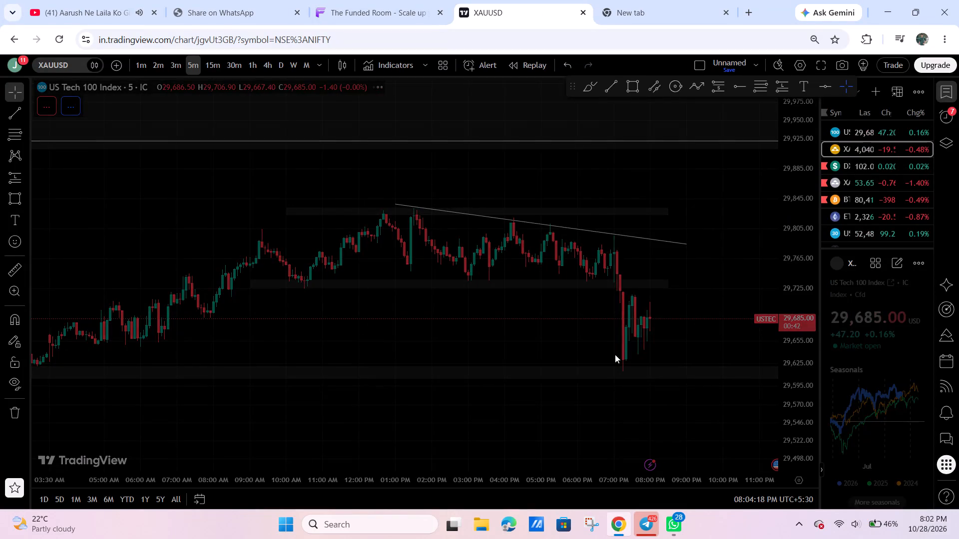
Examine the recent XAUUSD 5-minute price action around the marked zones and the latest decline.
scroll(611, 360, up, 7)
drag(625, 360, 738, 280)
scroll(669, 340, down, 6)
drag(733, 321, 658, 344)
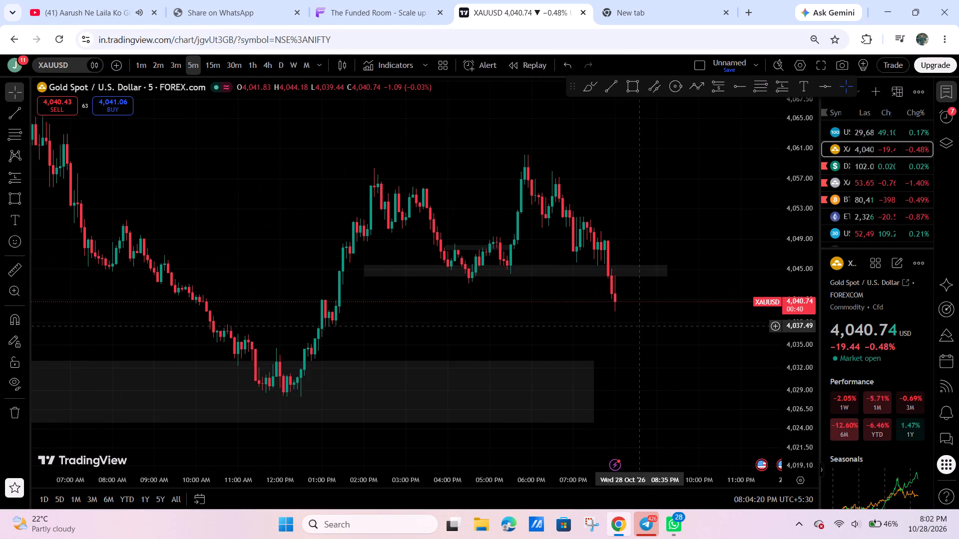
scroll(621, 325, up, 3)
drag(610, 231, 695, 226)
scroll(557, 252, down, 2)
drag(596, 241, 582, 248)
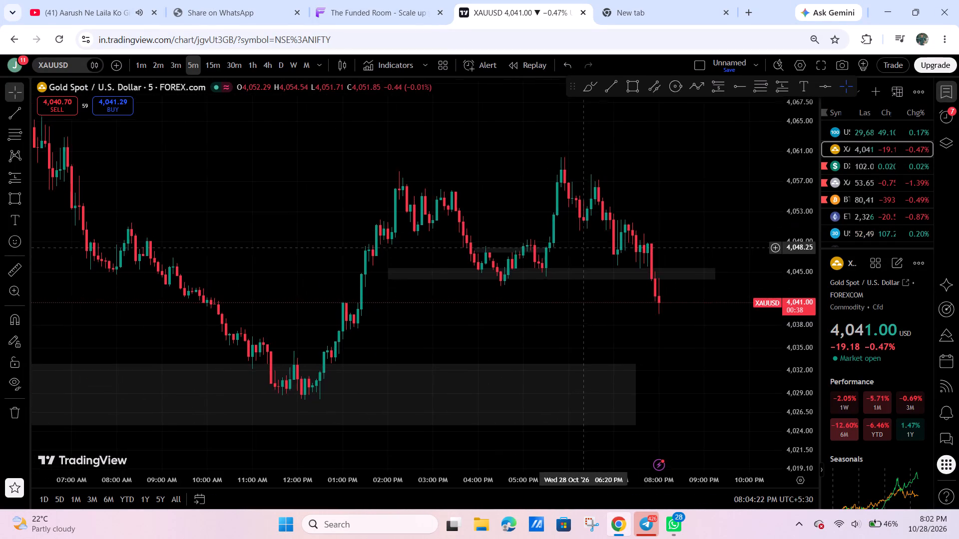
drag(582, 248, 579, 249)
Switch XAUUSD to the 15-minute timeframe and delete the narrow zone near 4,045.
click(205, 59)
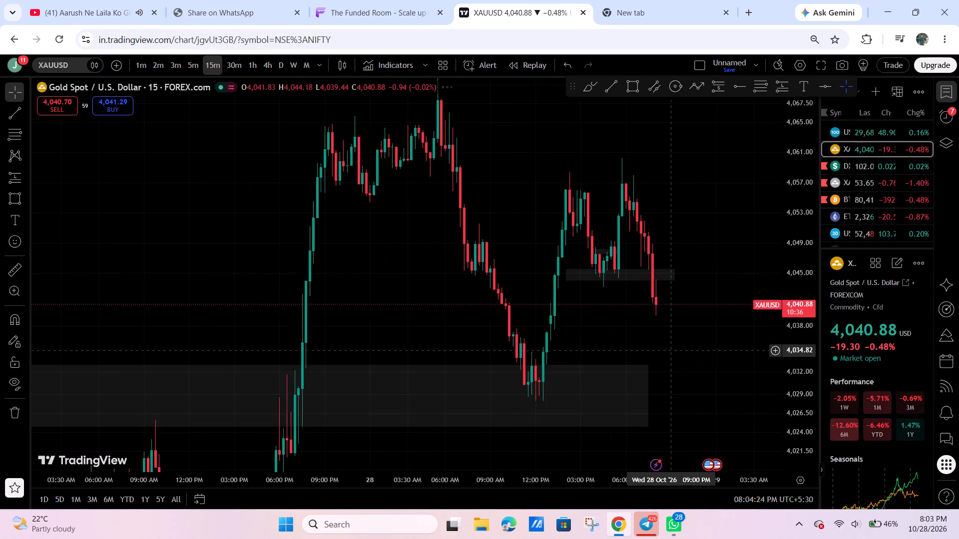
scroll(671, 351, up, 4)
click(579, 281)
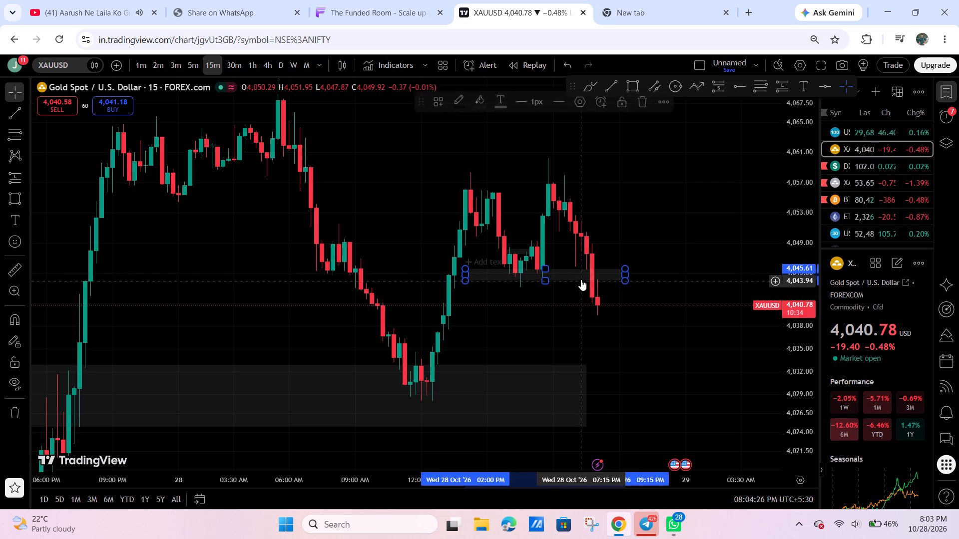
click(645, 99)
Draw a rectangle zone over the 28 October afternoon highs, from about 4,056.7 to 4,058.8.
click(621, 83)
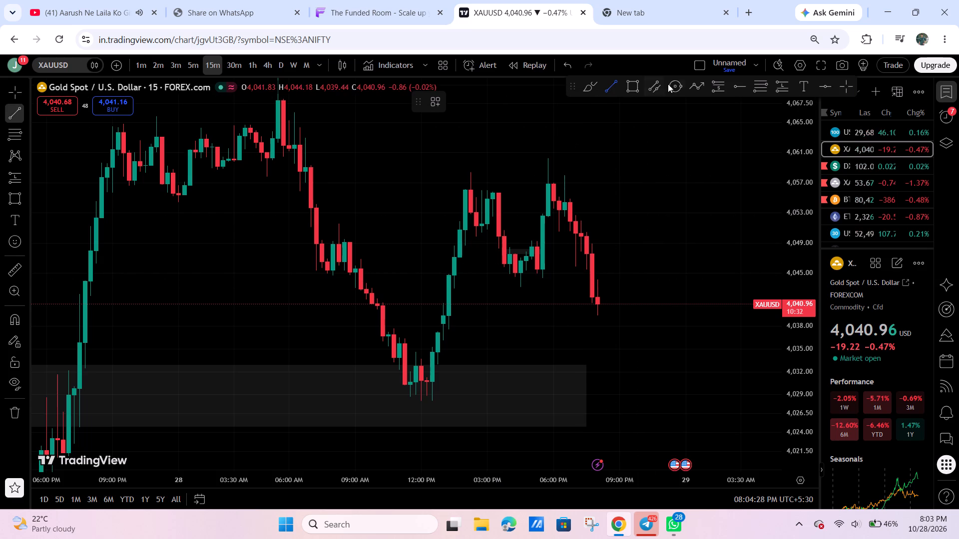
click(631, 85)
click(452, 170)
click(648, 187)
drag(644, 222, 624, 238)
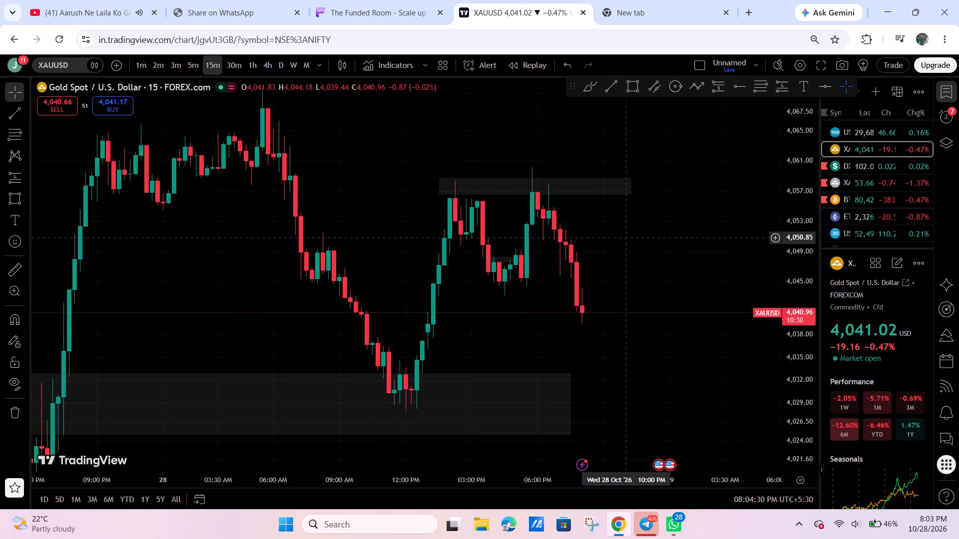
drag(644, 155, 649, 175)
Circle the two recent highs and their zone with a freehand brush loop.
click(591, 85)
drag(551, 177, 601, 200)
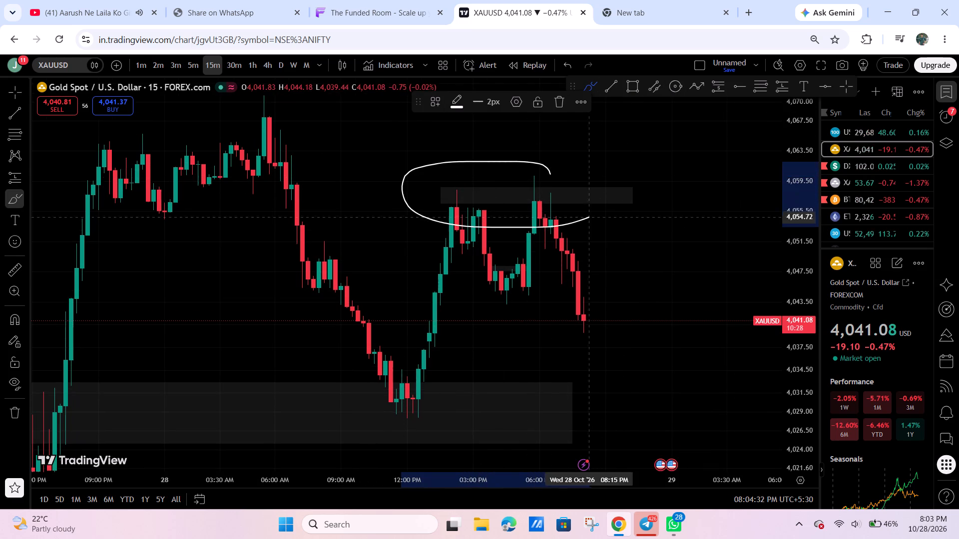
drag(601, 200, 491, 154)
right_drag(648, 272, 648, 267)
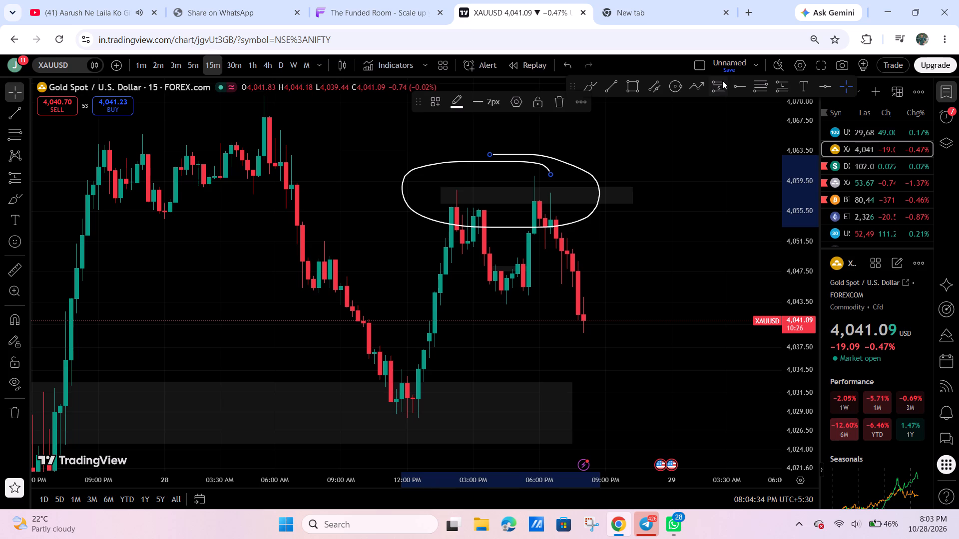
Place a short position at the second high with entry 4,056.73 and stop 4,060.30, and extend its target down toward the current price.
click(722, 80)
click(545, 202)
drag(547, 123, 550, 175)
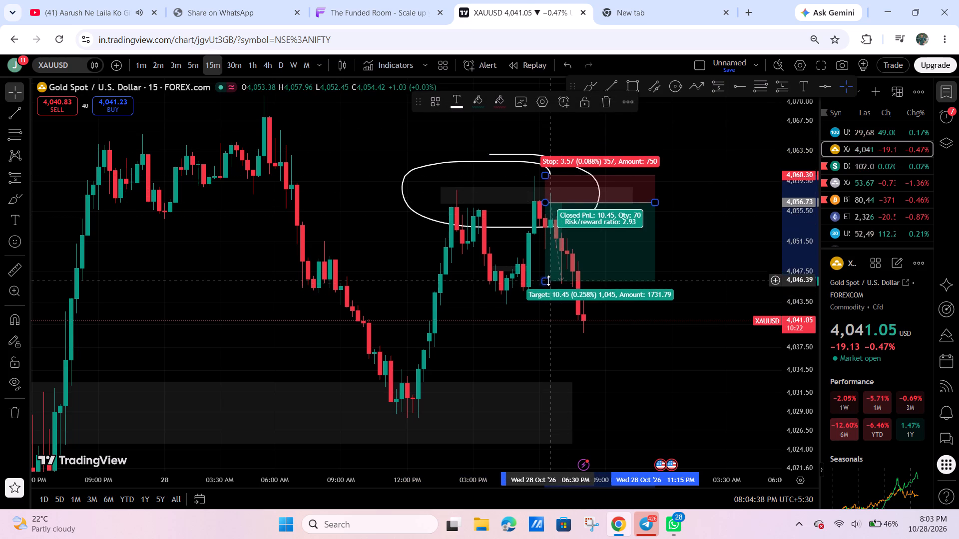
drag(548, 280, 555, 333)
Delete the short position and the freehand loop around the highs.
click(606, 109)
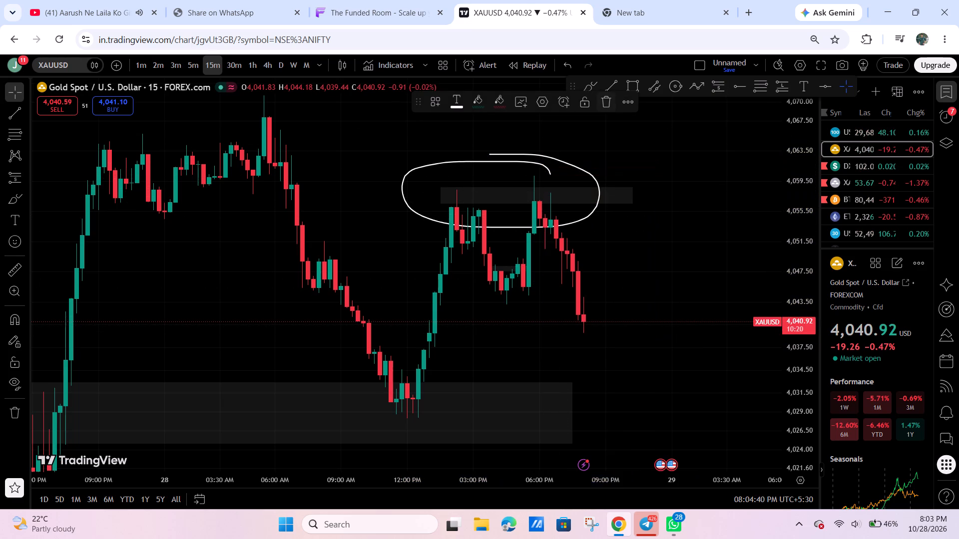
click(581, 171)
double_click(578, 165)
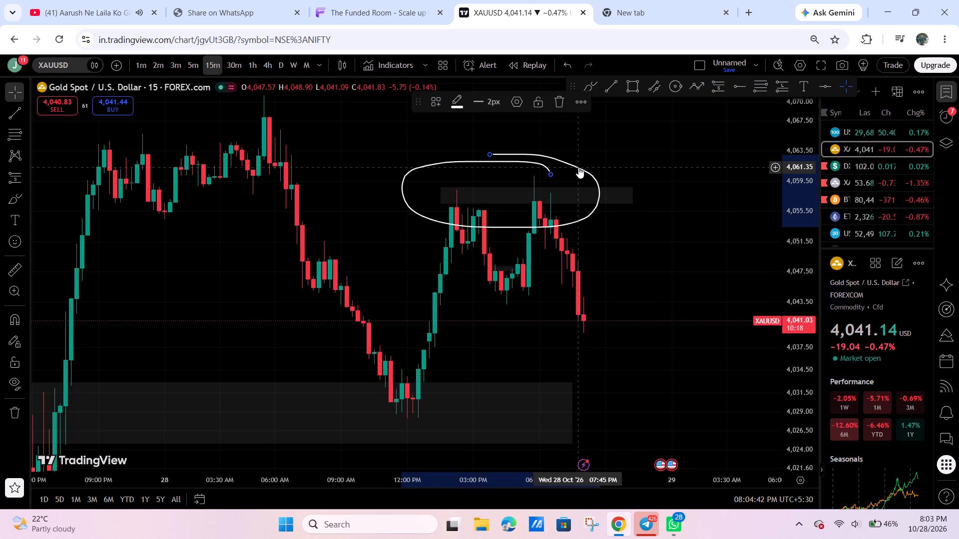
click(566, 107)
Remove all remaining drawings from the XAUUSD chart.
scroll(588, 165, down, 5)
click(571, 215)
scroll(661, 281, up, 5)
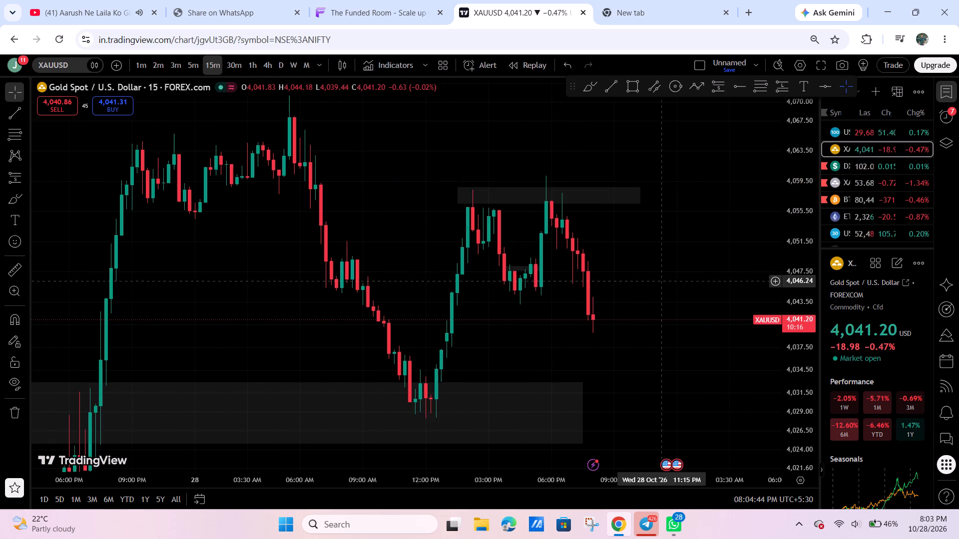
right_drag(549, 127, 554, 125)
click(623, 371)
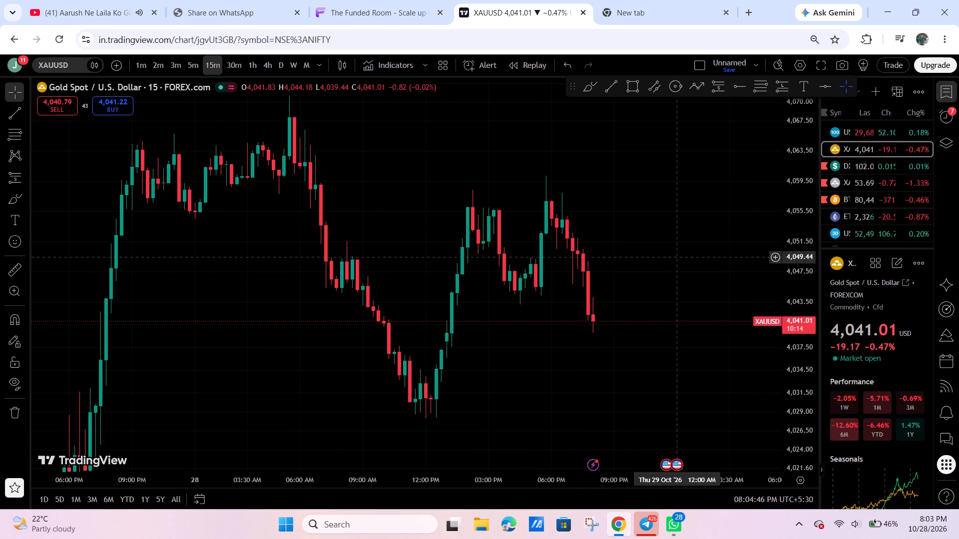
Switch to the 1-hour timeframe and draw a rectangle zone over the 28 October peak, from about 4,066 to 4,072.
drag(651, 237, 511, 253)
click(257, 67)
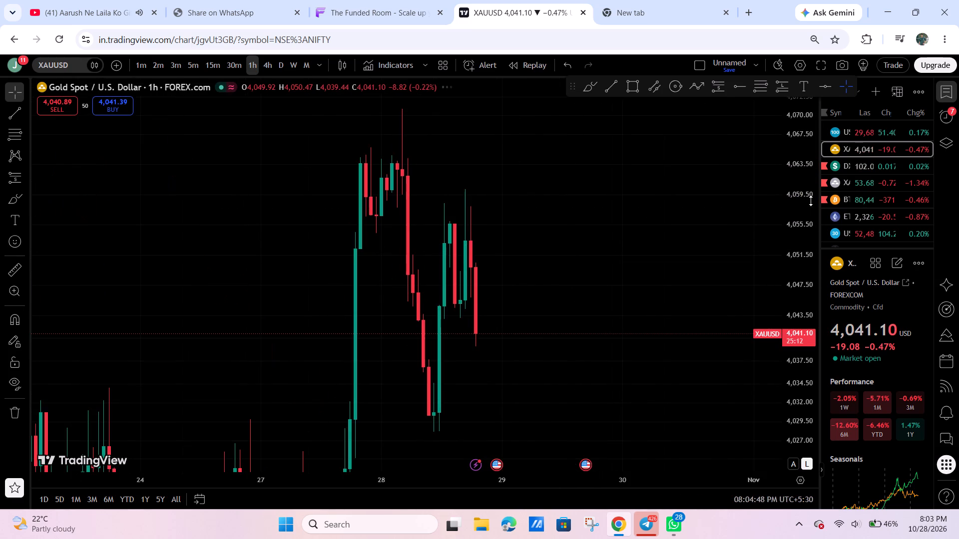
drag(803, 171, 705, 416)
drag(548, 362, 641, 368)
click(629, 84)
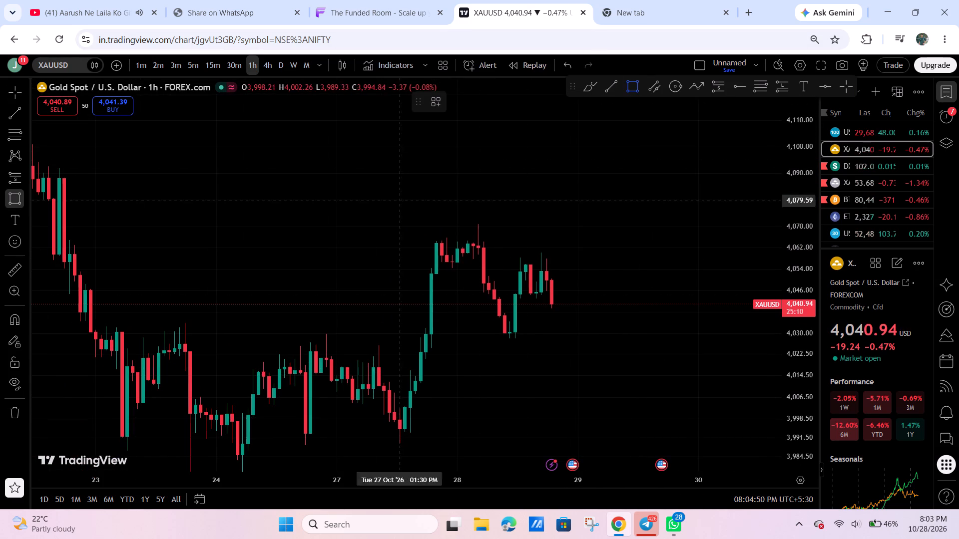
drag(368, 222, 372, 222)
click(643, 238)
drag(601, 283, 597, 283)
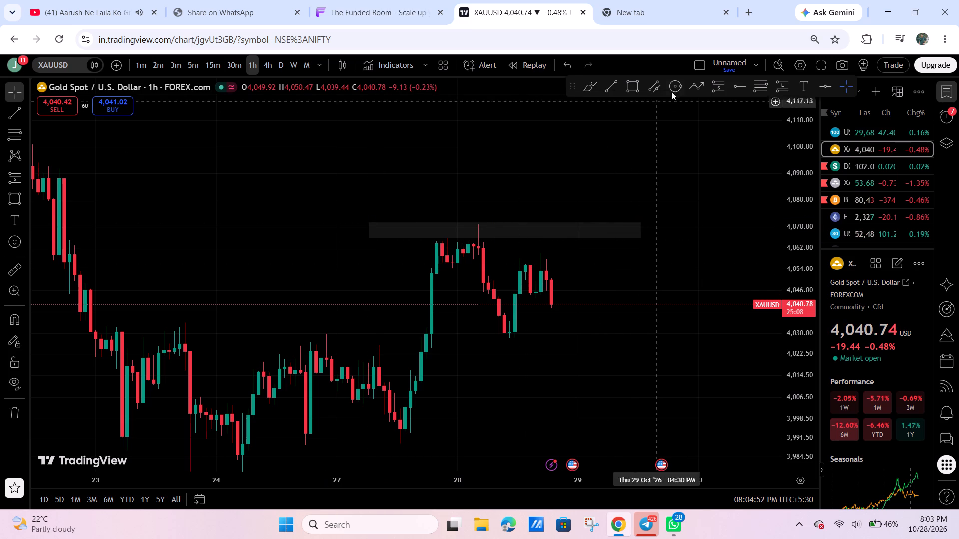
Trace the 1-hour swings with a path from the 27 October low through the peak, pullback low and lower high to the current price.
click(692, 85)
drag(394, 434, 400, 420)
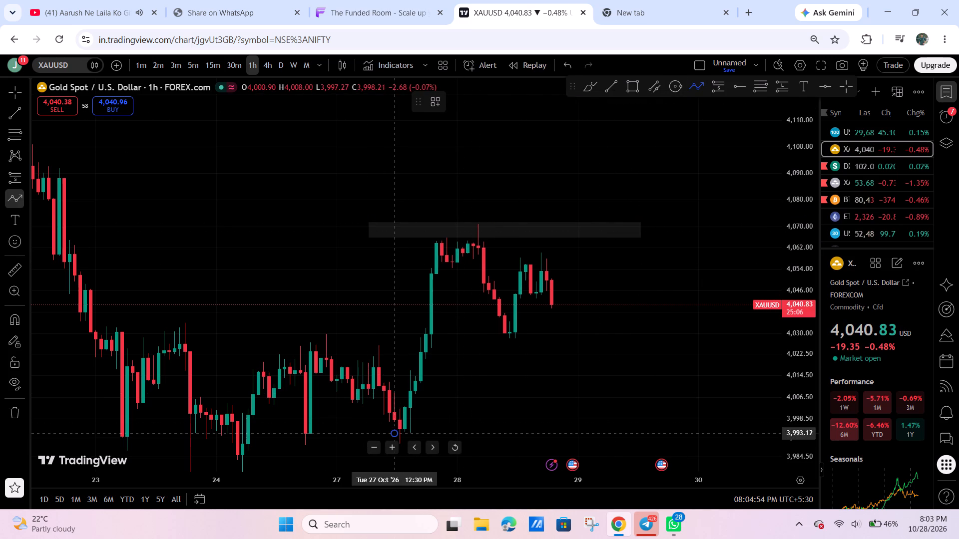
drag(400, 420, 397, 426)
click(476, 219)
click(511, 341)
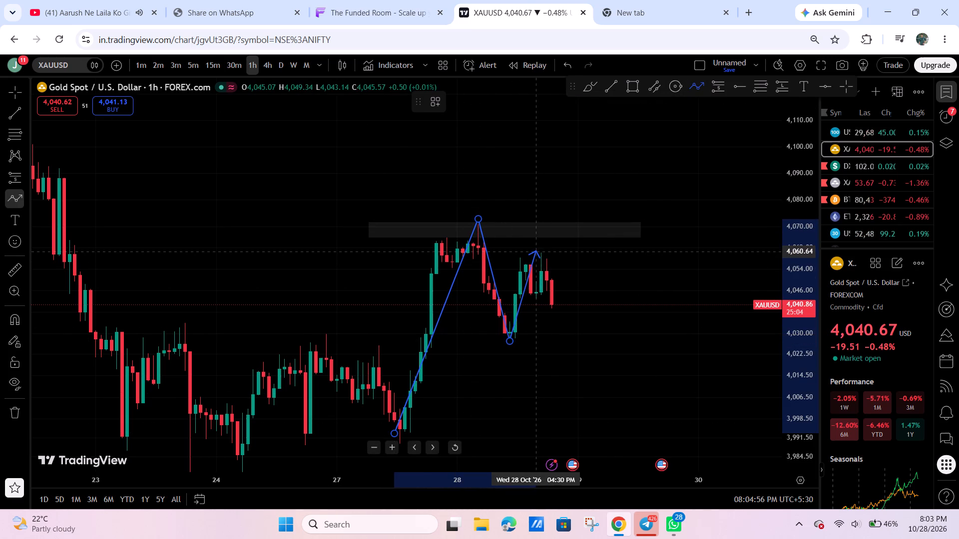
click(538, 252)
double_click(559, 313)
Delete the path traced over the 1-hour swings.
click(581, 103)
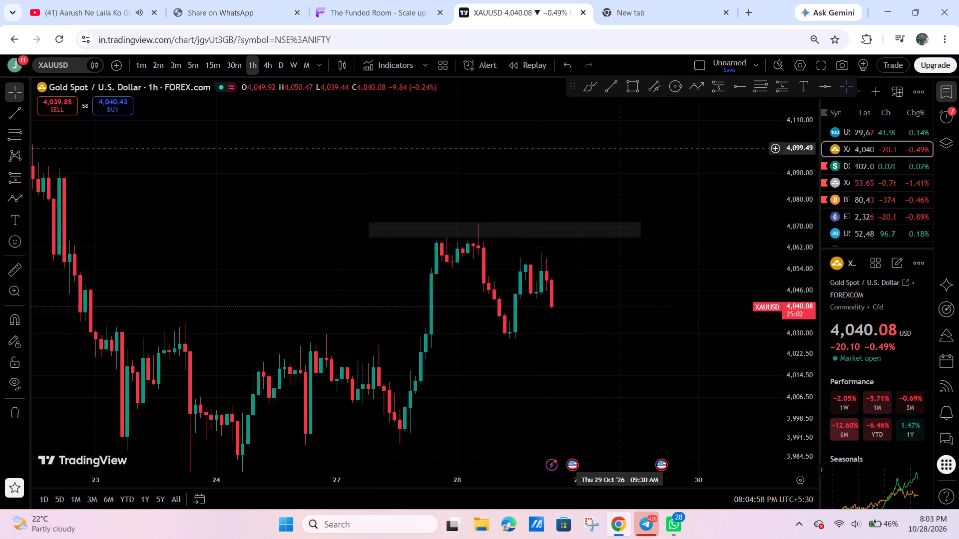
Draw a rectangle zone under the recent 1-hour pullback lows, from about 4,042.8 to 4,044.3.
drag(787, 391, 785, 190)
drag(699, 251, 784, 240)
scroll(711, 299, up, 6)
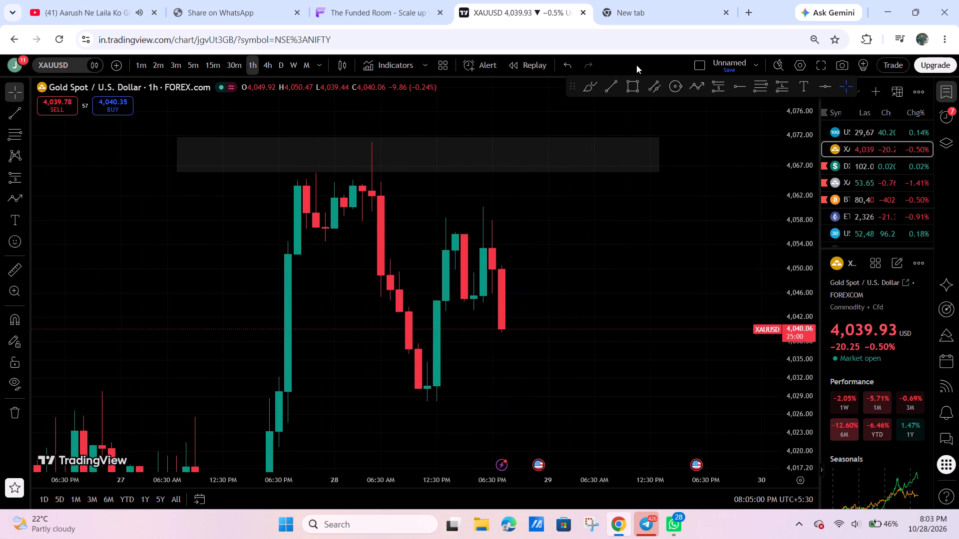
click(629, 85)
click(449, 303)
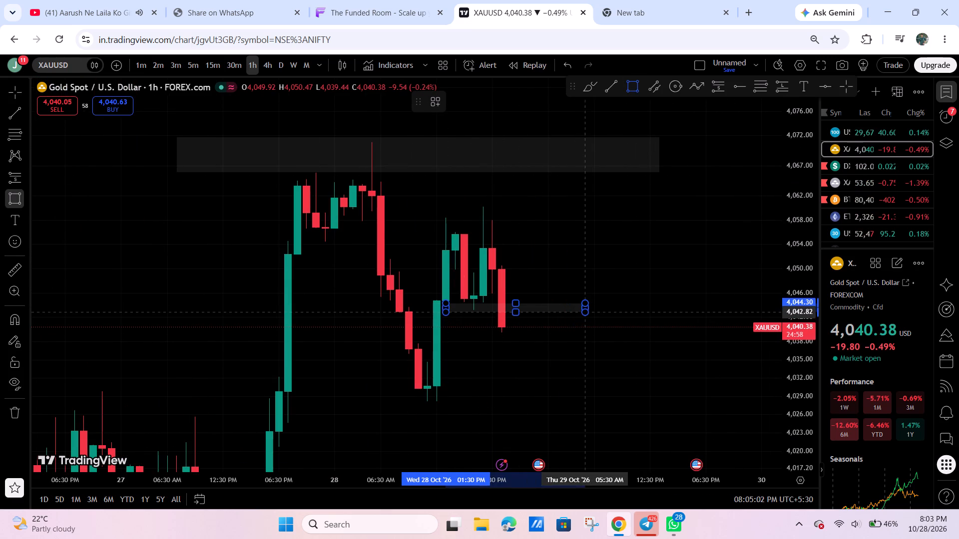
click(581, 312)
drag(569, 337, 684, 295)
Switch to the 15-minute timeframe and draw a rectangle zone along the 28 October midday low, from about 4,027.3 to 4,029.7.
click(211, 67)
scroll(563, 354, down, 4)
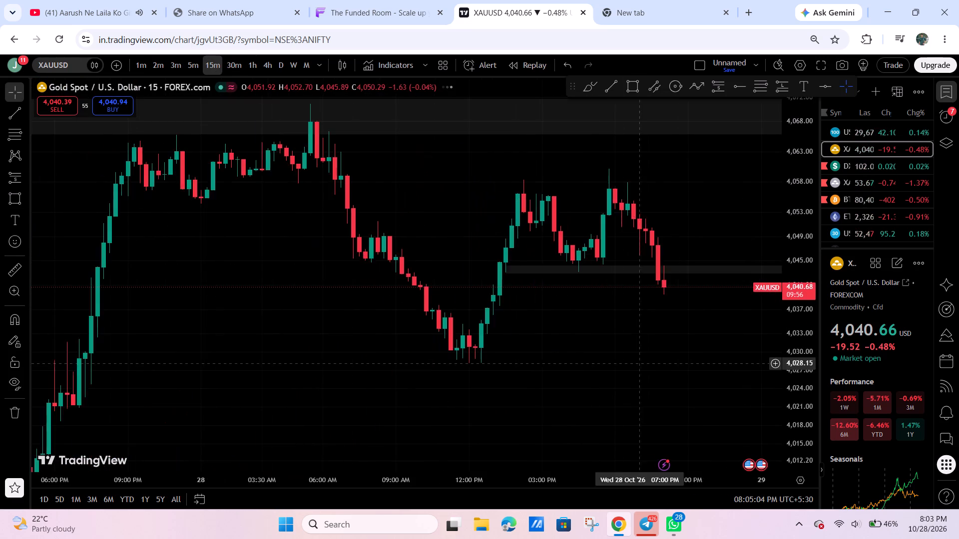
drag(662, 366, 434, 367)
scroll(489, 343, down, 3)
drag(553, 330, 524, 332)
click(640, 79)
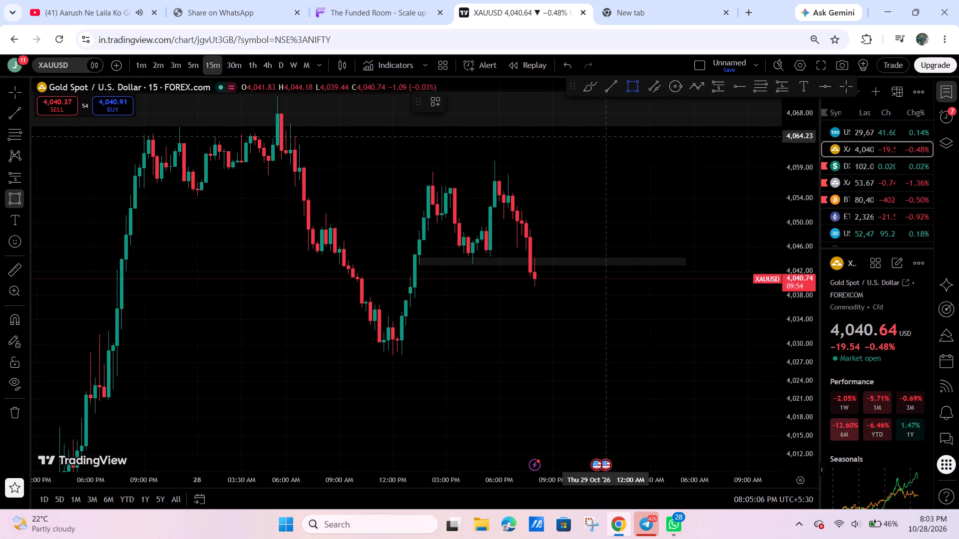
click(336, 345)
click(718, 360)
drag(655, 330, 574, 330)
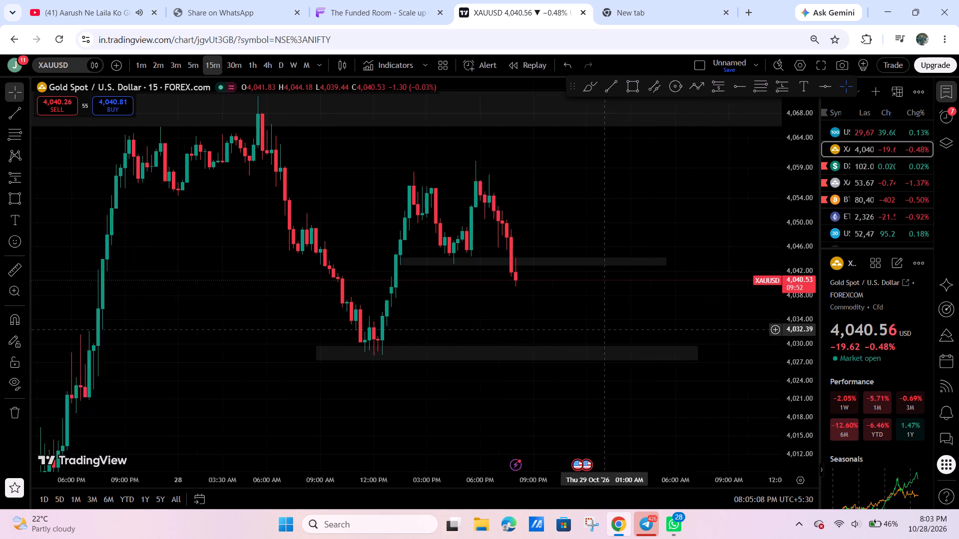
drag(574, 330, 562, 332)
Draw a wide rectangle zone across the lows of 23 to 27 October, from about 3,983 to 3,987.
drag(797, 214, 776, 265)
scroll(685, 315, down, 5)
drag(703, 463, 693, 303)
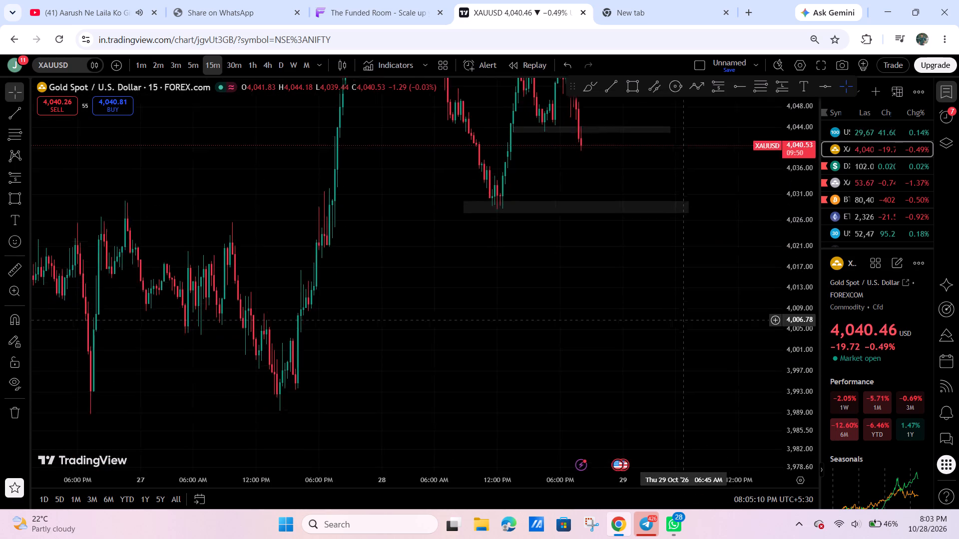
drag(693, 303, 707, 295)
drag(784, 240, 749, 357)
scroll(614, 409, down, 6)
click(632, 88)
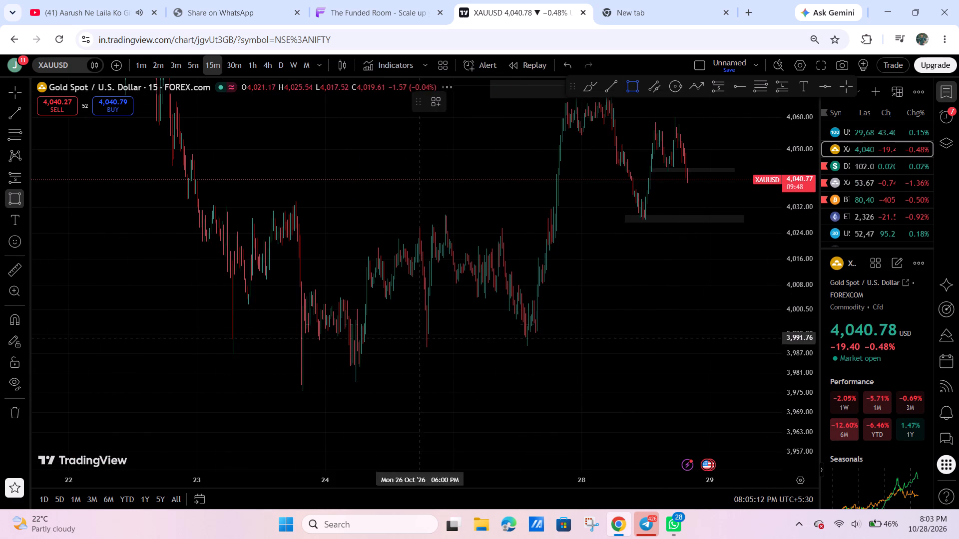
drag(225, 352, 241, 359)
click(771, 368)
Examine the 15-minute XAUUSD price action relative to the newly drawn zones.
drag(699, 297, 600, 385)
scroll(594, 384, up, 5)
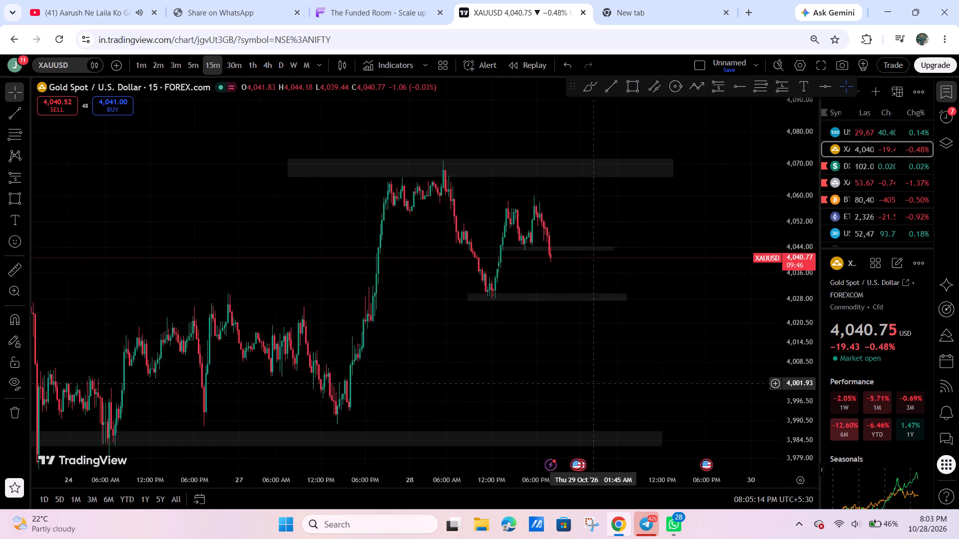
scroll(594, 384, up, 2)
drag(566, 370, 691, 379)
drag(791, 387, 790, 145)
drag(656, 242, 737, 355)
scroll(652, 347, up, 7)
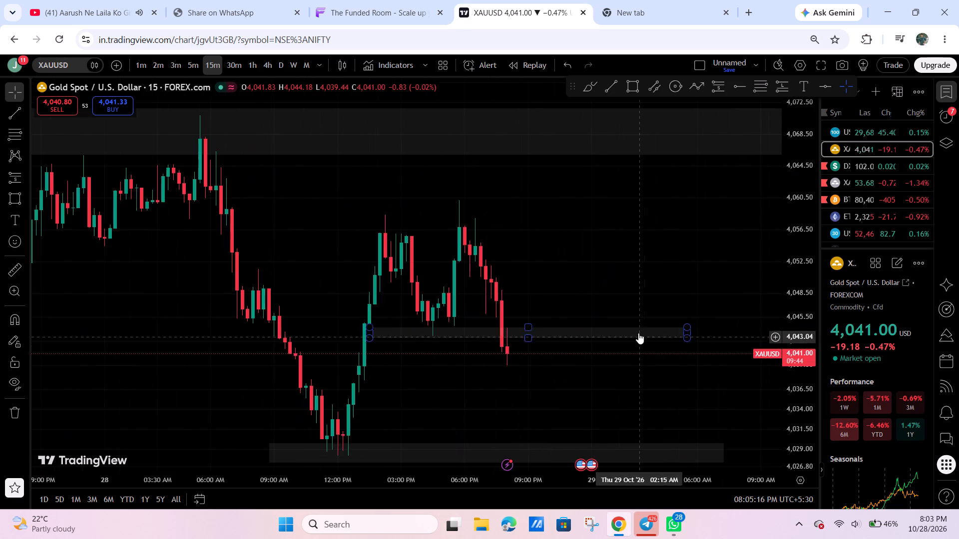
drag(567, 288, 708, 275)
scroll(691, 271, up, 4)
drag(662, 270, 635, 255)
Switch to the 5-minute timeframe and examine the price action around the zone near 4,043 to 4,044.
click(195, 67)
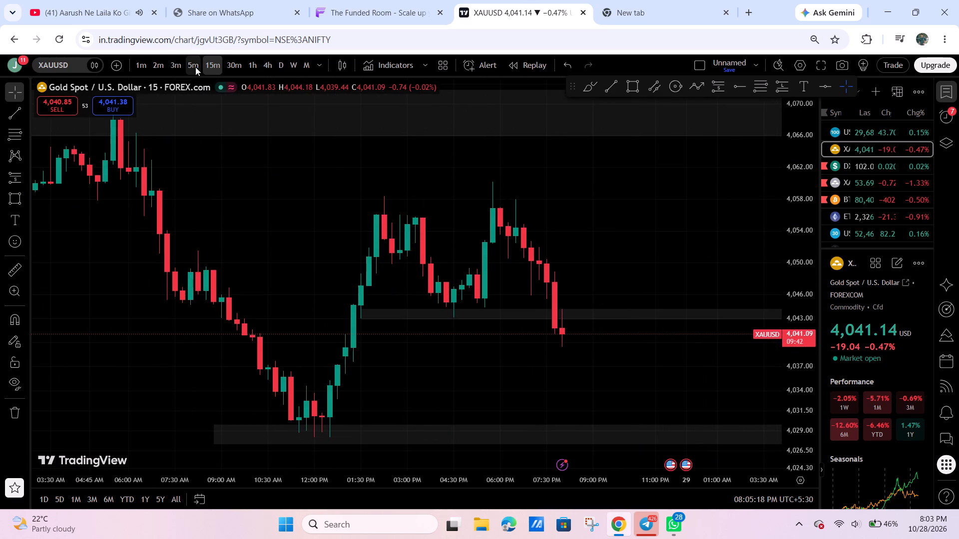
scroll(573, 245, down, 2)
drag(796, 382, 793, 147)
drag(703, 202, 684, 202)
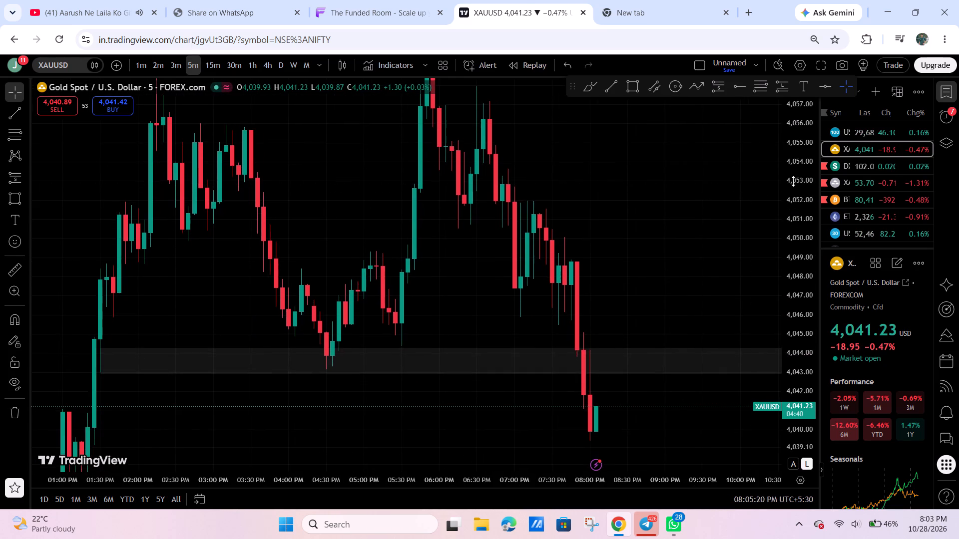
drag(794, 182, 785, 295)
scroll(635, 267, down, 5)
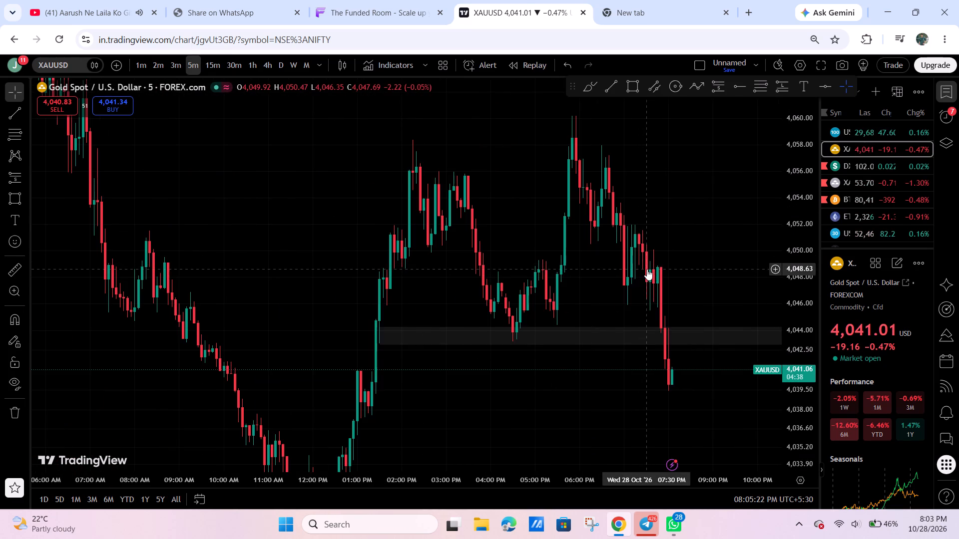
drag(603, 279, 636, 269)
drag(803, 360, 799, 238)
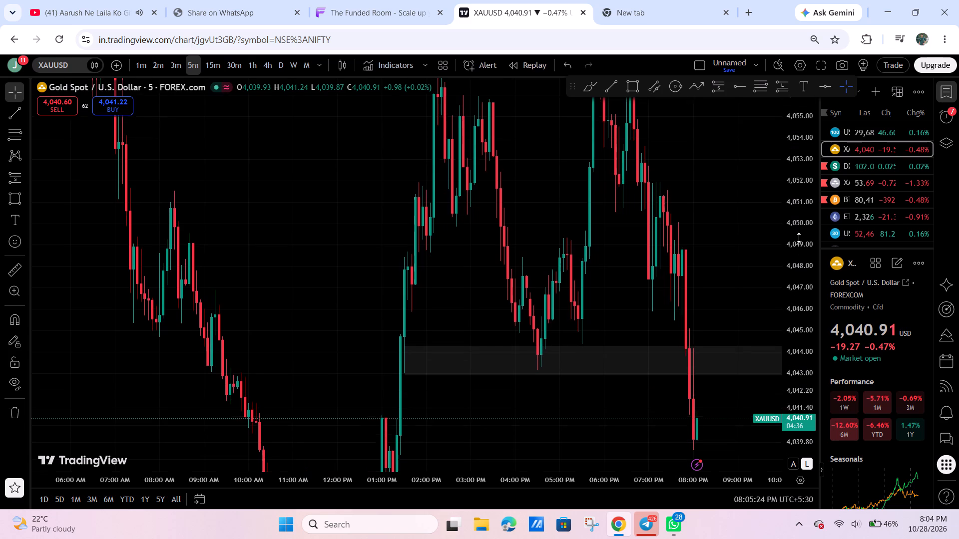
drag(799, 238, 782, 361)
drag(751, 279, 693, 279)
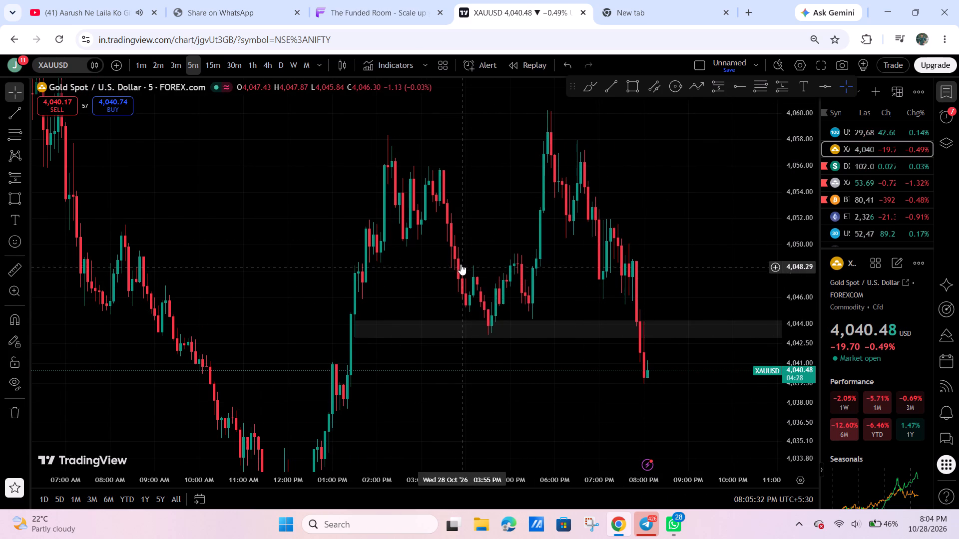
drag(511, 234, 524, 226)
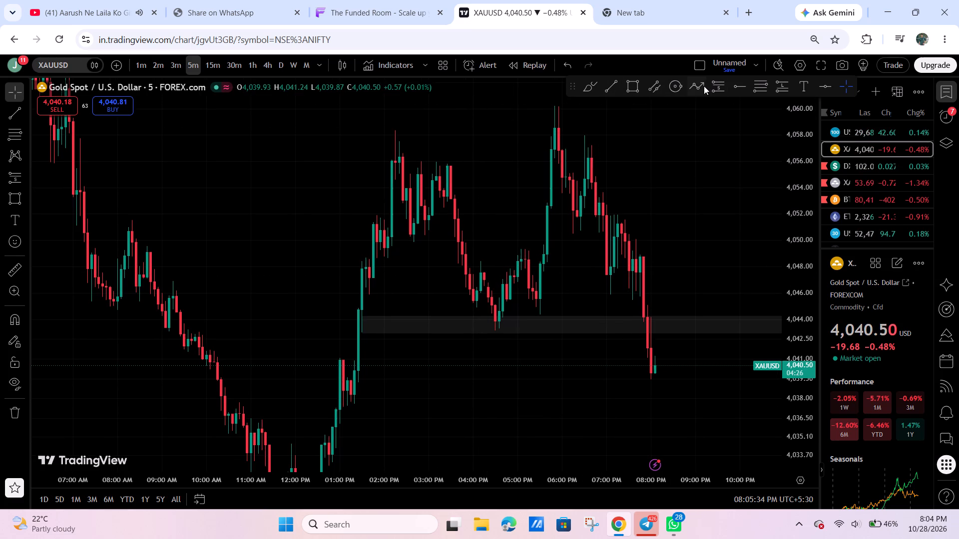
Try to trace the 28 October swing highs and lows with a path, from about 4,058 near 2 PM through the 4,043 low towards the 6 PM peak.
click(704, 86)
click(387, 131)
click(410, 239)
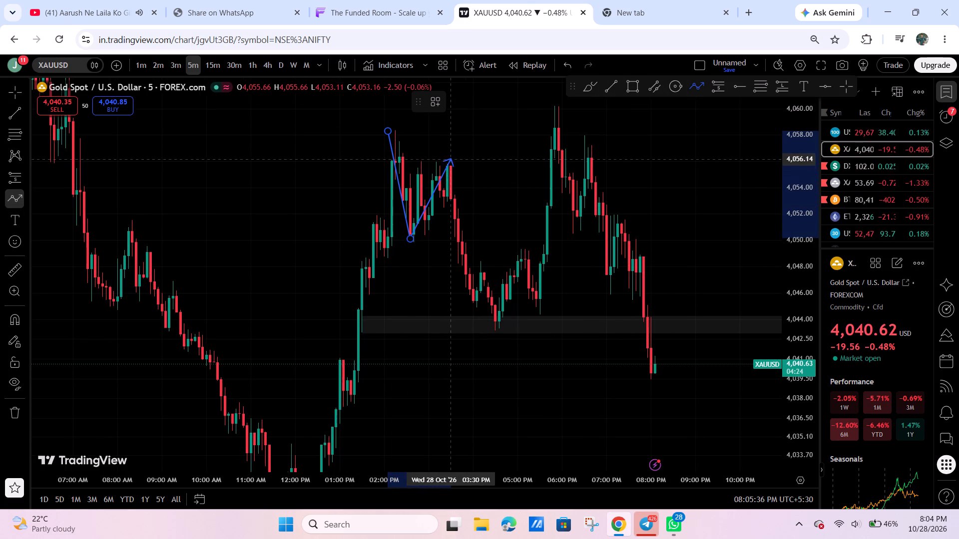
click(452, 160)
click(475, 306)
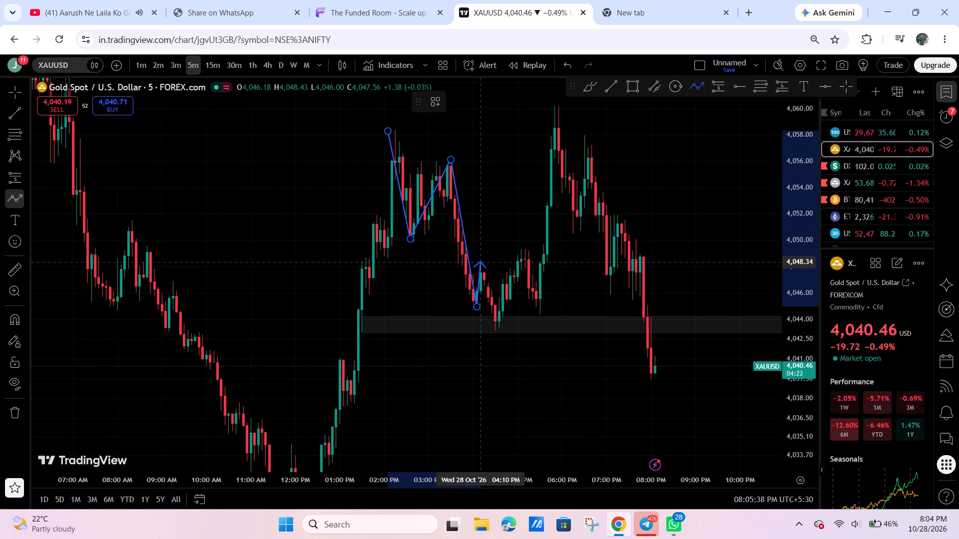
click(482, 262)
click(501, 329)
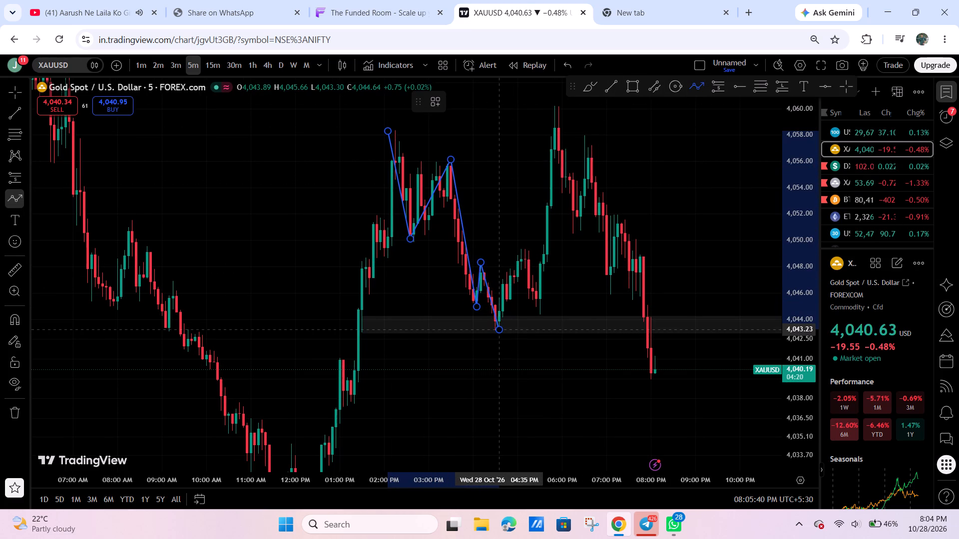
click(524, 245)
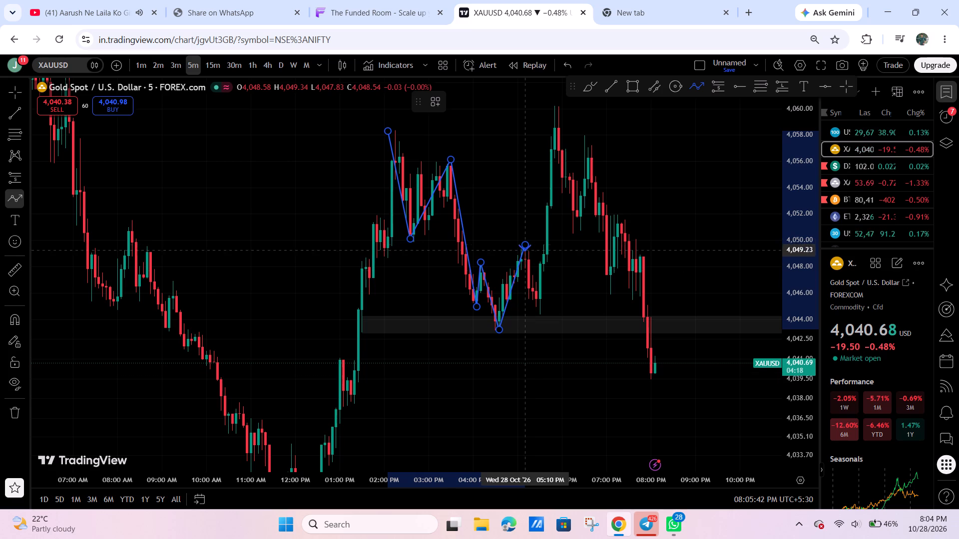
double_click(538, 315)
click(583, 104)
Draw a rectangle zone across the 28 October afternoon highs, from about 4,056.1 to 4,058.5, spanning 1:20 PM to 8:40 PM.
drag(627, 190, 667, 193)
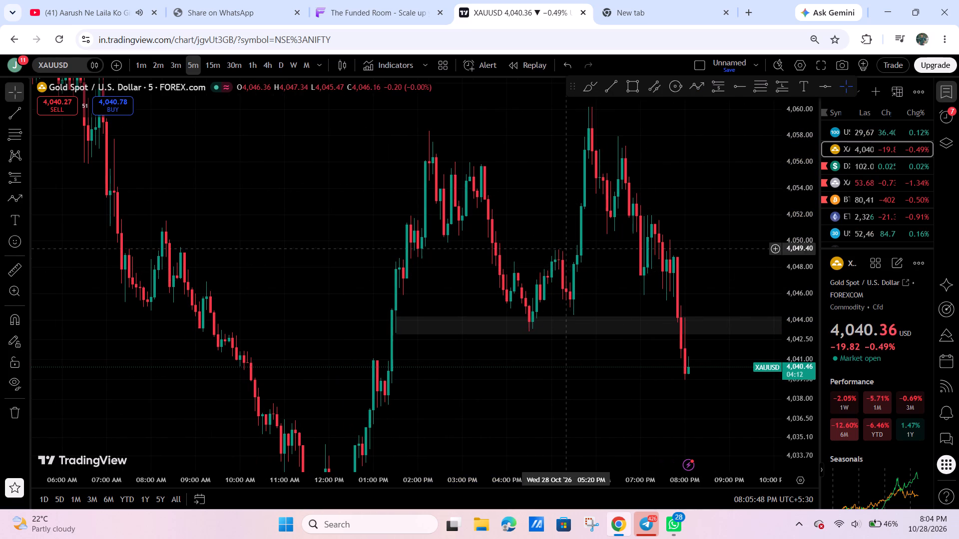
drag(639, 167, 580, 262)
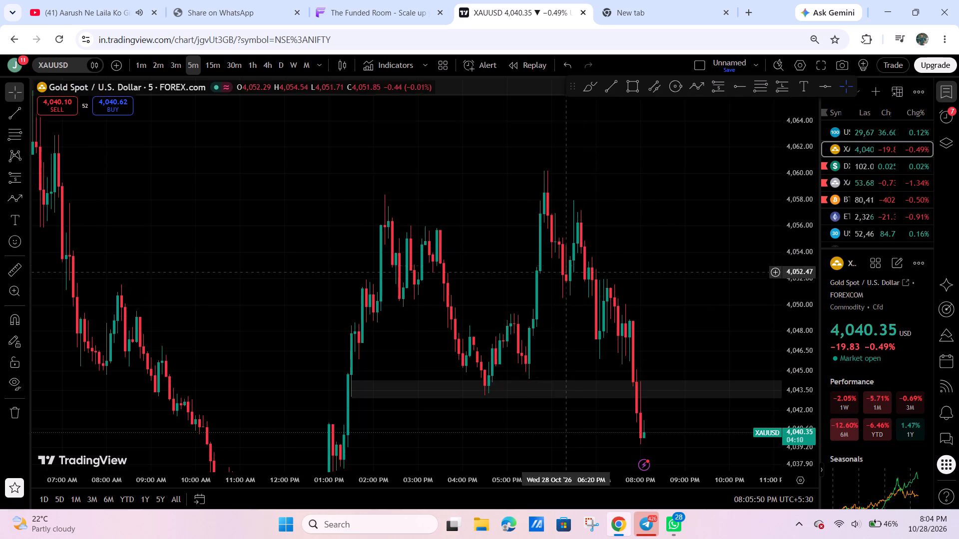
click(625, 85)
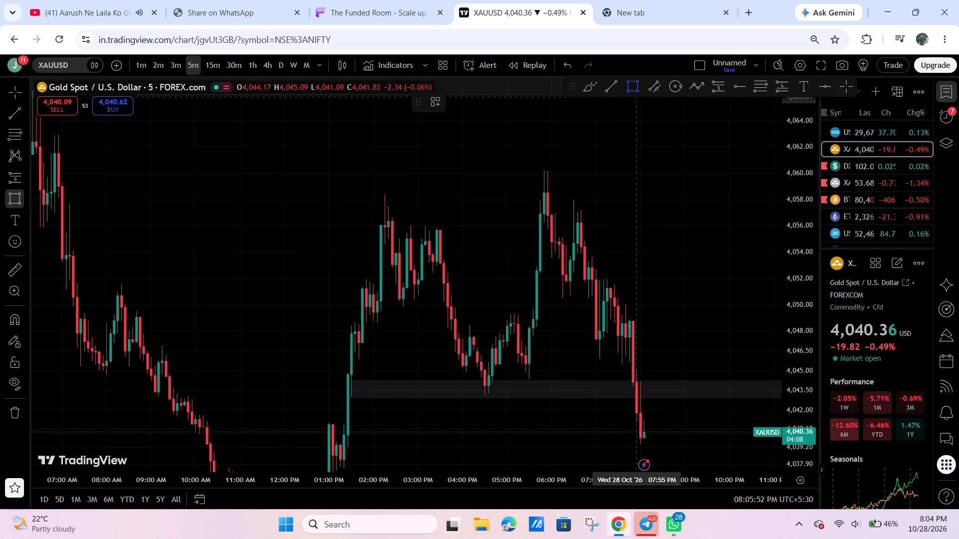
click(343, 194)
click(669, 225)
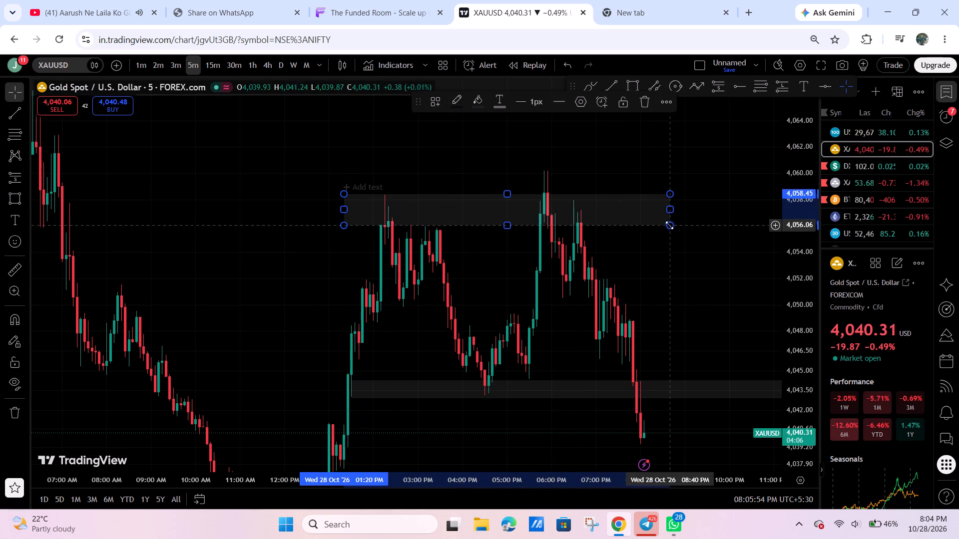
click(508, 195)
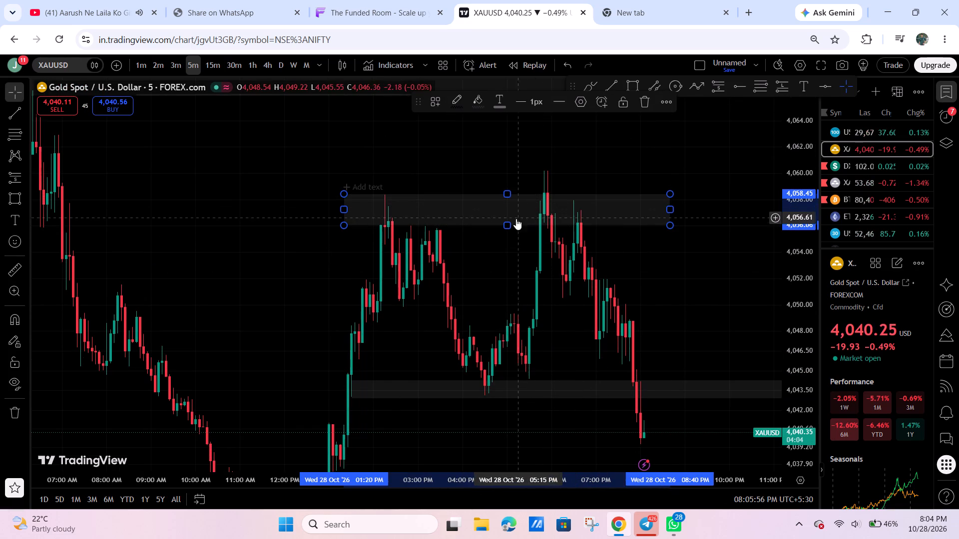
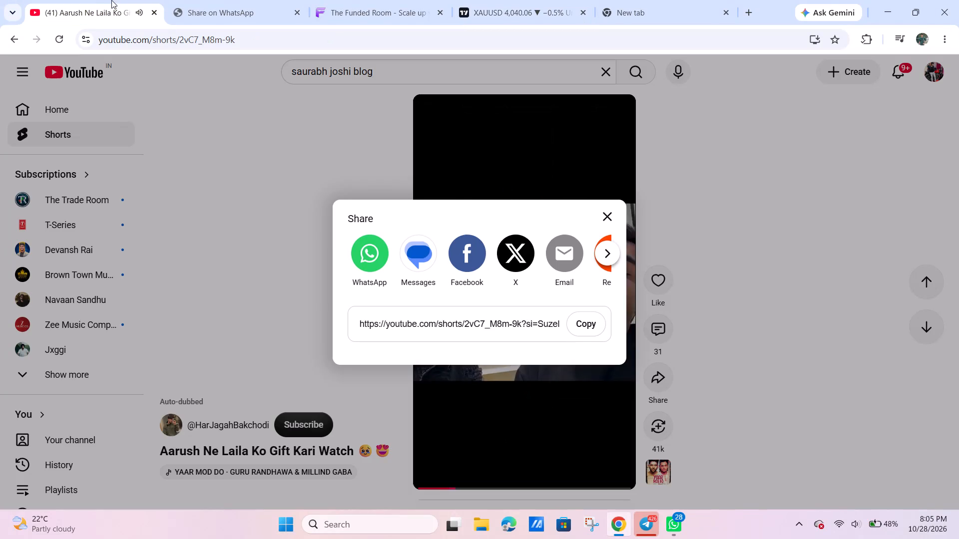
On YouTube, dismiss the share dialog, leave the Short and open the Kishori Kuch Aisa mix from the home page.
click(608, 214)
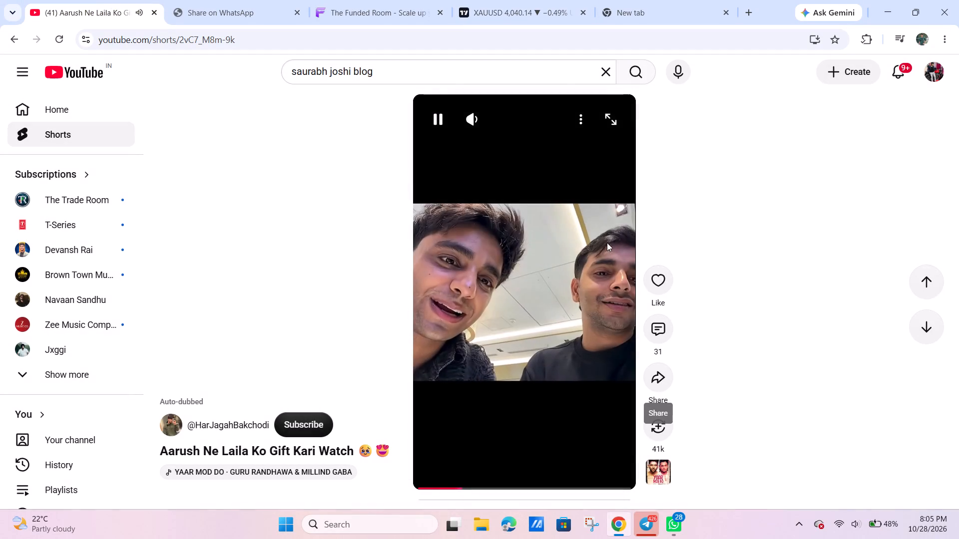
click(11, 40)
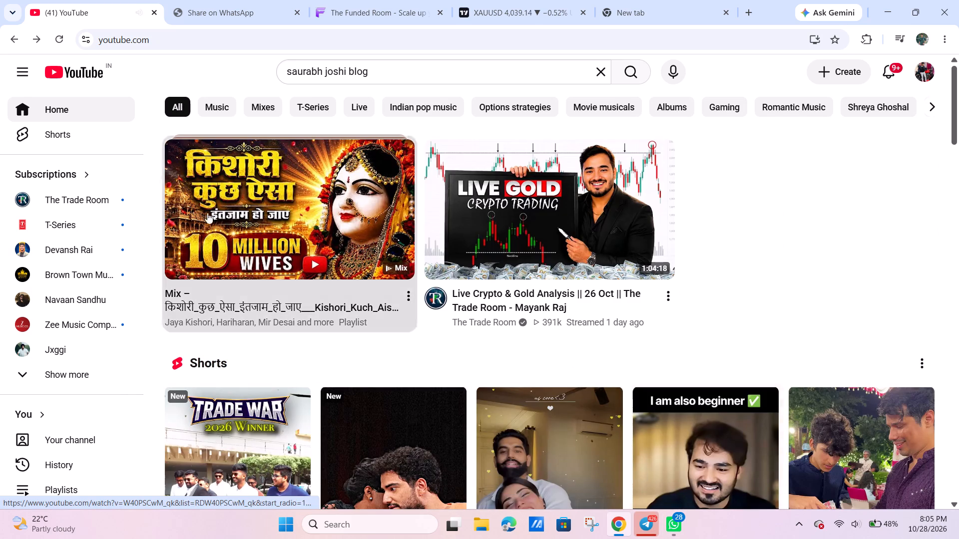
click(238, 200)
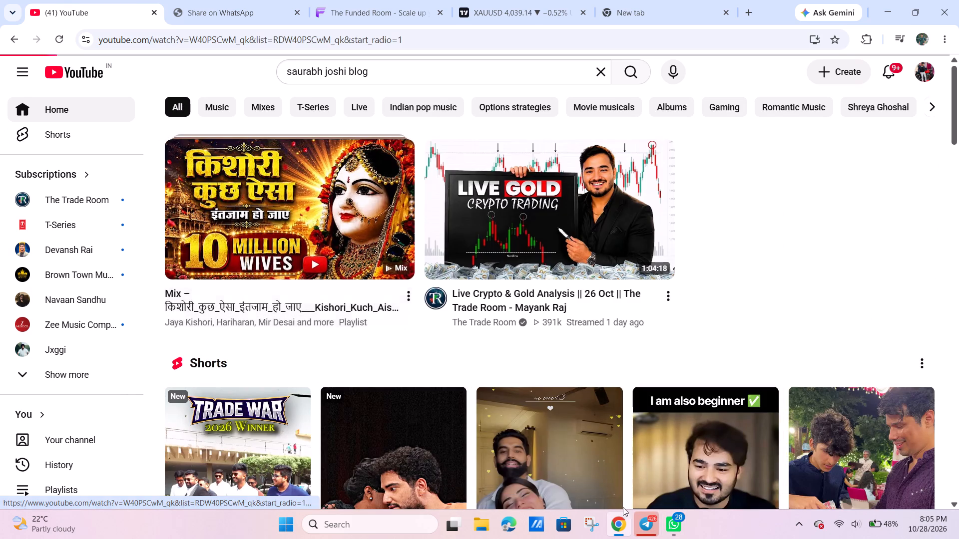
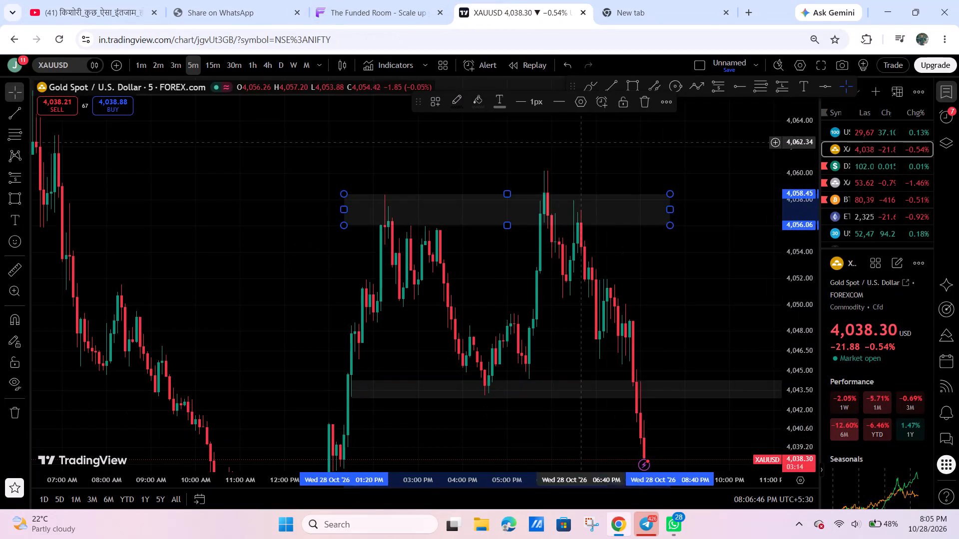
Switch the XAUUSD chart from the 5-minute to the 3-minute timeframe.
drag(671, 340, 588, 128)
drag(814, 192, 762, 343)
drag(732, 295, 670, 320)
scroll(670, 320, down, 3)
drag(700, 325, 672, 352)
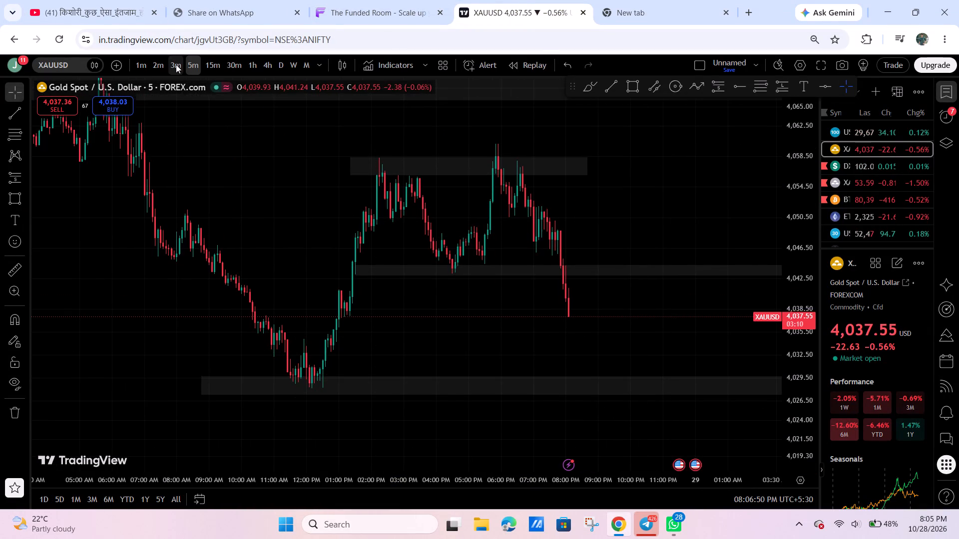
click(176, 63)
Examine XAUUSD's latest 3-minute price action against the marked upper, middle and lower zones.
scroll(709, 340, up, 2)
drag(666, 331, 730, 349)
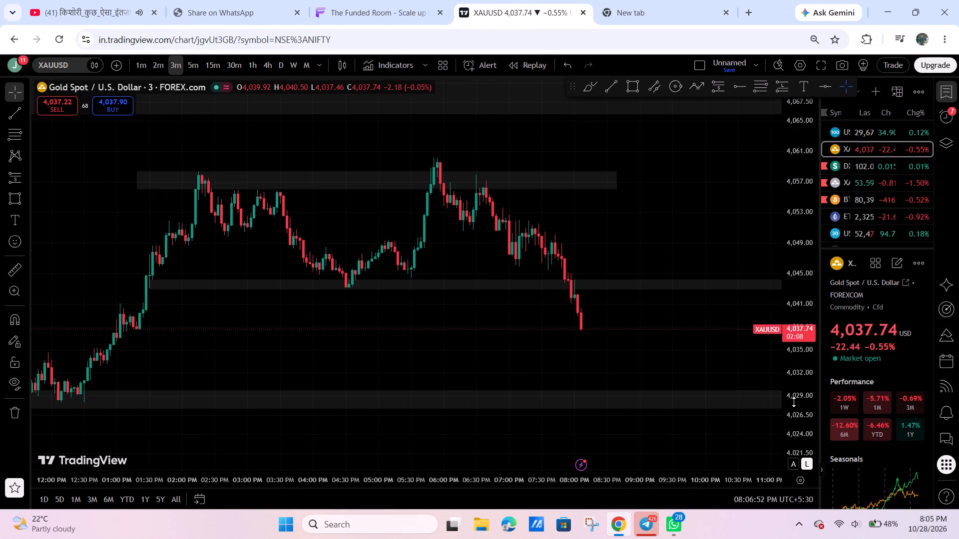
drag(795, 397, 770, 285)
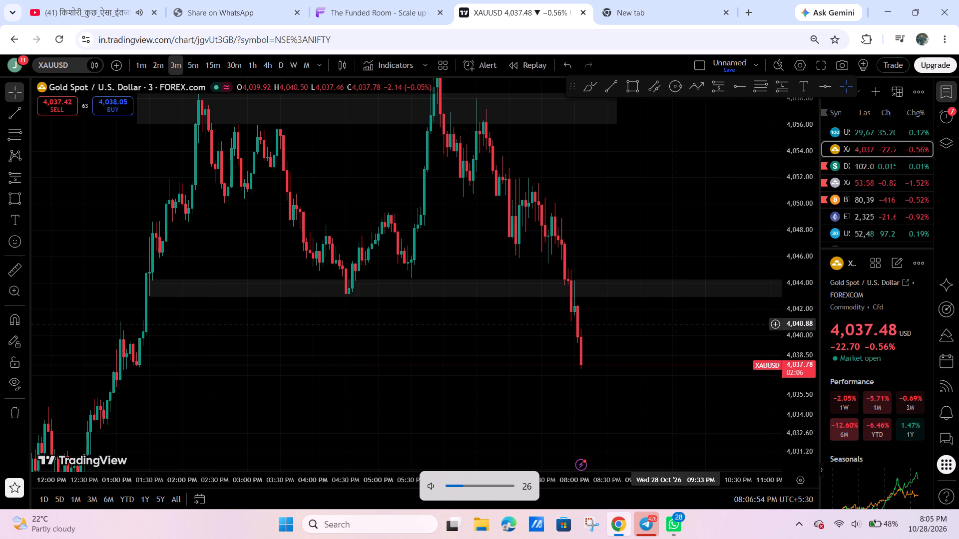
drag(686, 373, 729, 318)
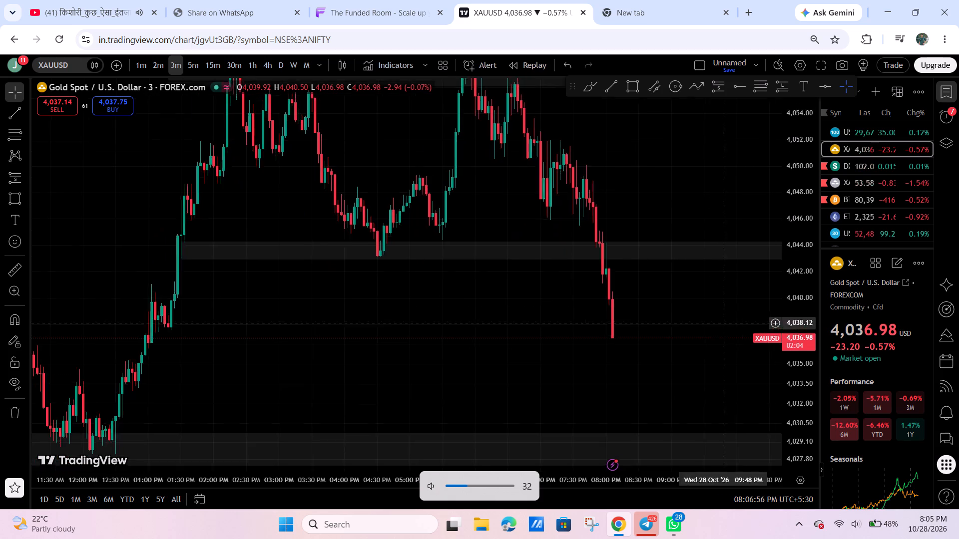
drag(810, 260, 776, 332)
scroll(725, 352, down, 4)
drag(735, 350, 643, 391)
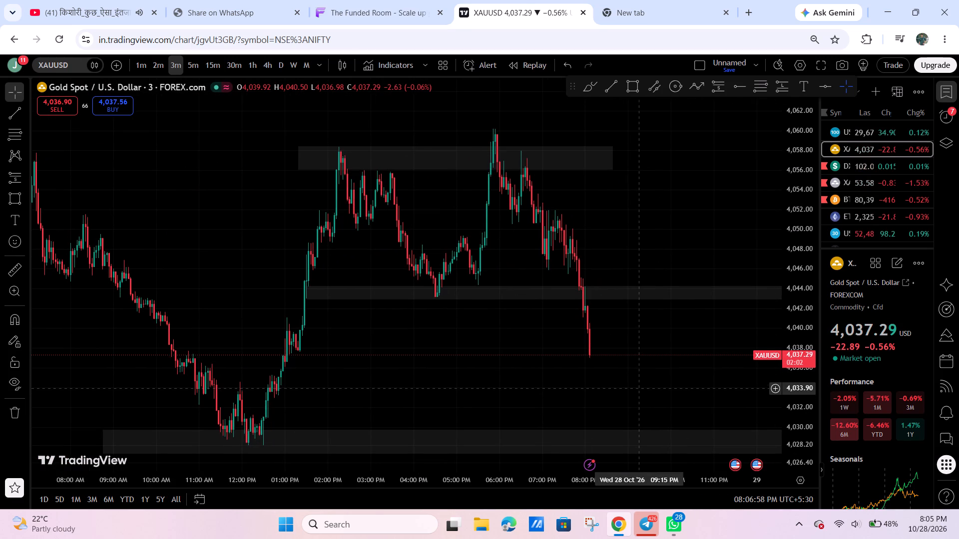
drag(618, 369, 669, 360)
drag(619, 375, 529, 359)
scroll(523, 363, up, 4)
drag(522, 361, 535, 367)
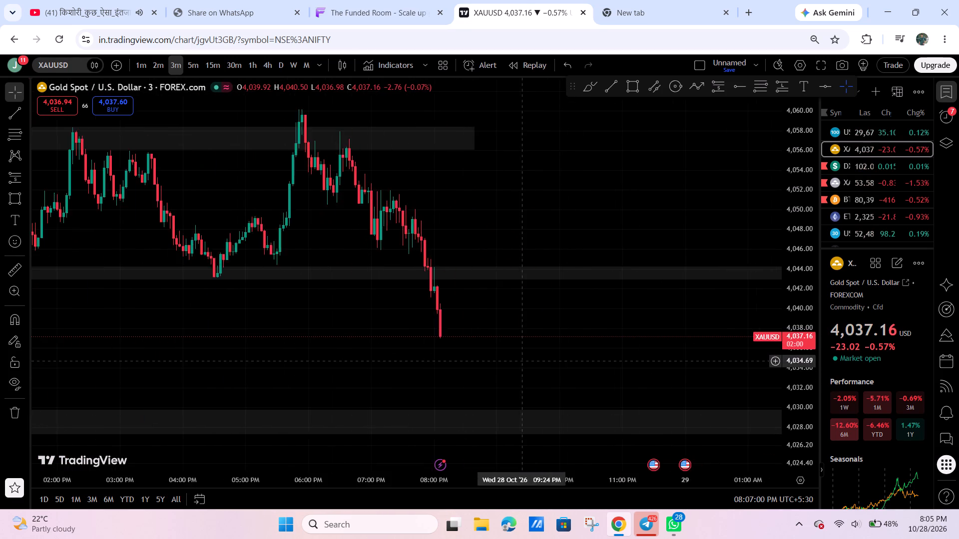
drag(535, 367, 684, 410)
Hide the watchlist and symbol details to give the XAUUSD 3-minute chart more room.
click(953, 91)
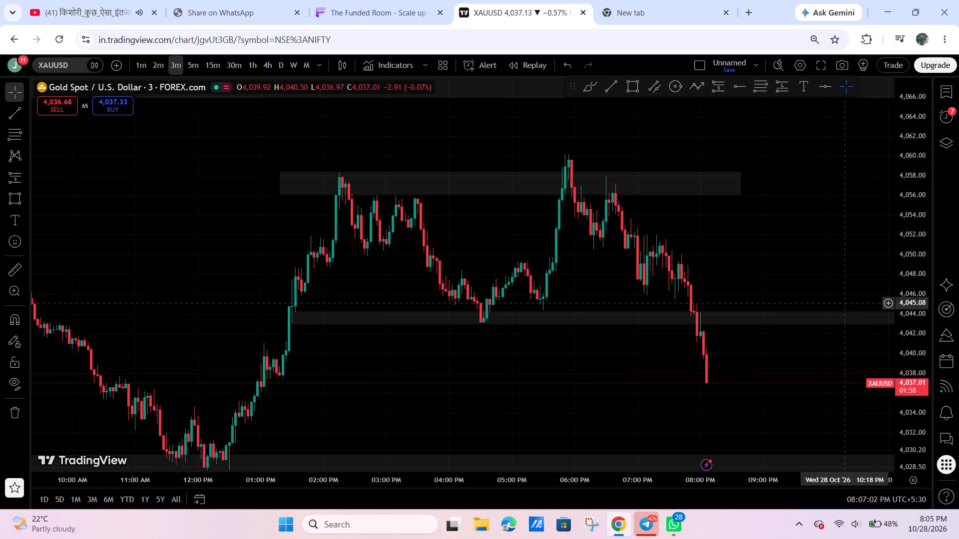
drag(805, 285, 818, 282)
drag(825, 372, 809, 331)
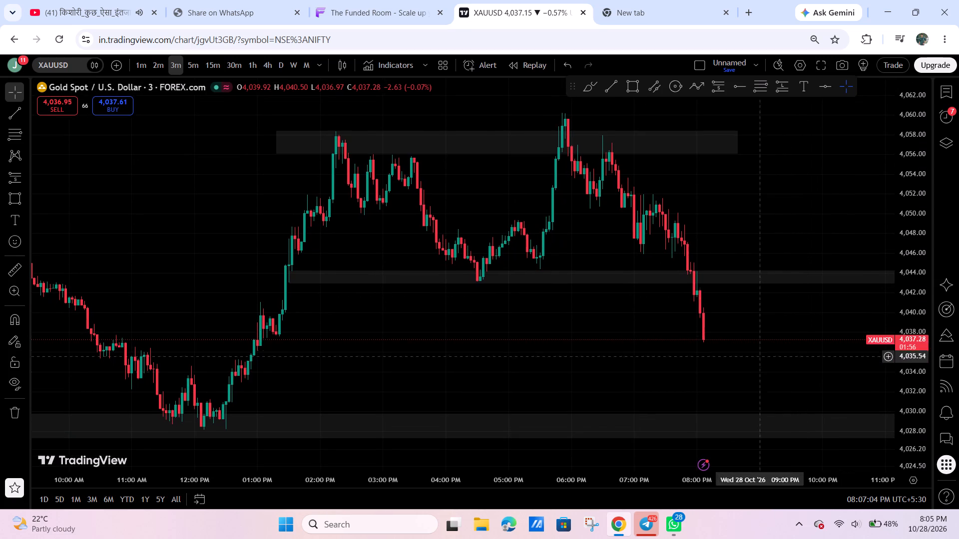
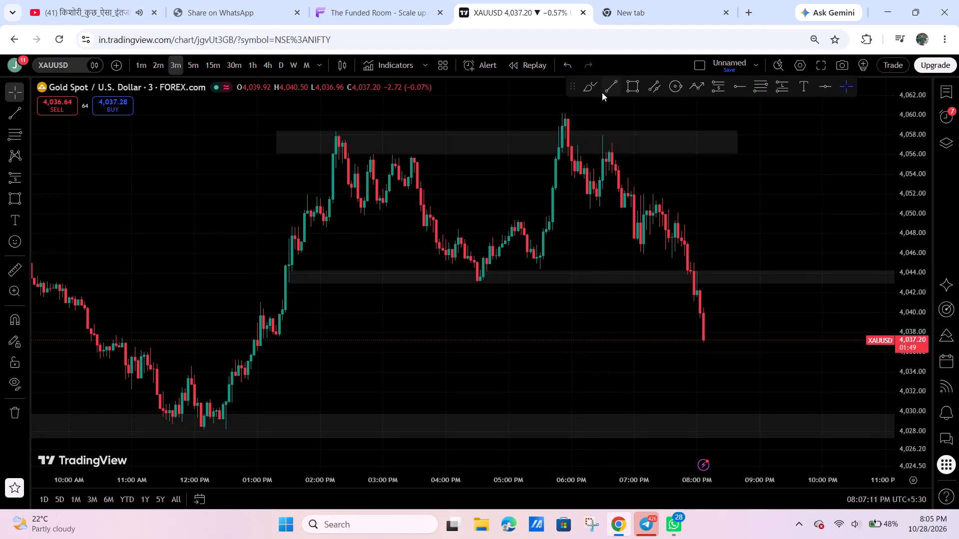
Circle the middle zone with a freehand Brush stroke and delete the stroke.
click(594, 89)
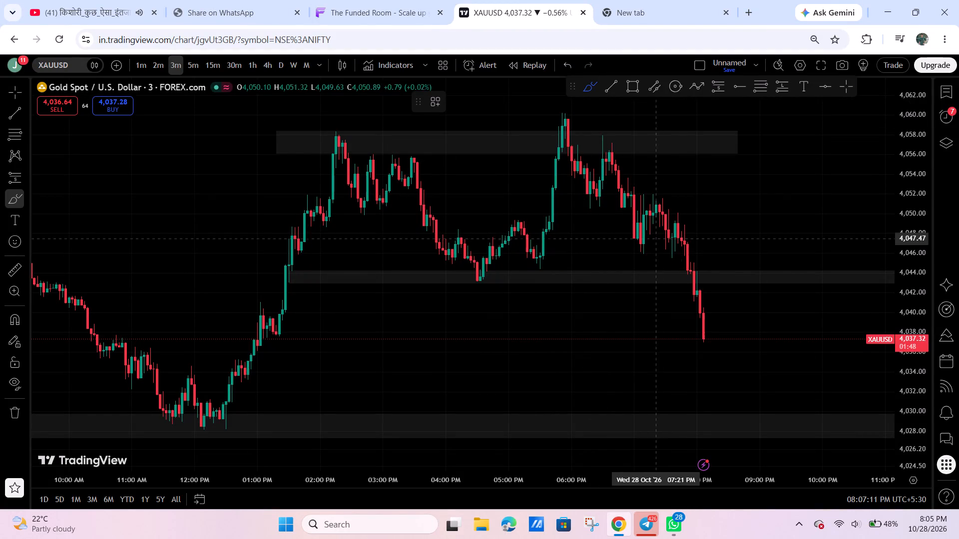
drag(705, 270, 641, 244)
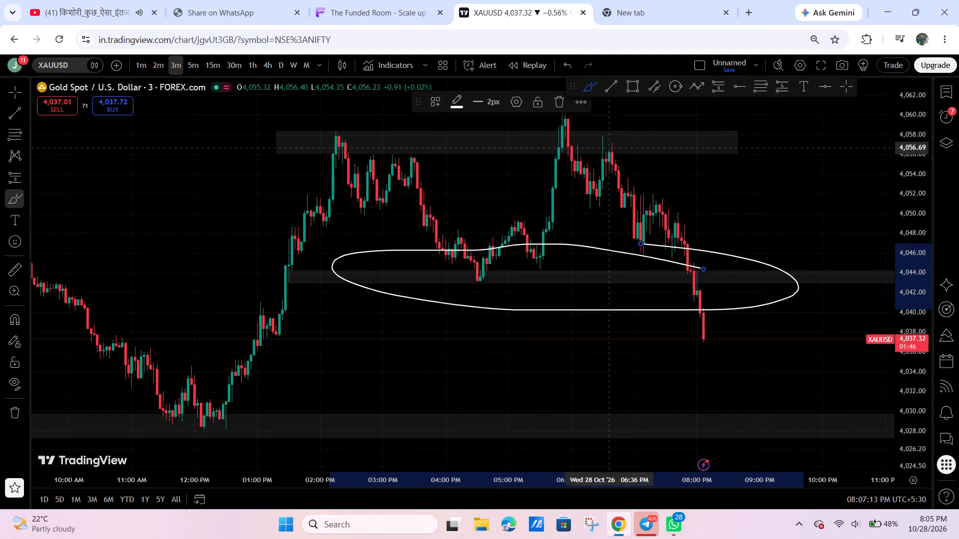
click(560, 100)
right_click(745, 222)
Measure the price drop from the middle zone's upper edge to the latest low on the 3-minute chart.
click(15, 269)
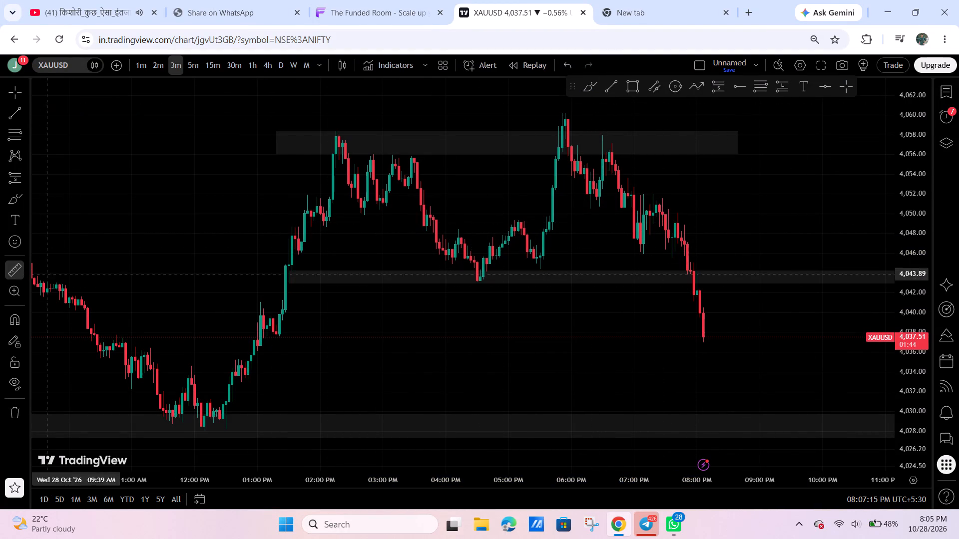
click(707, 273)
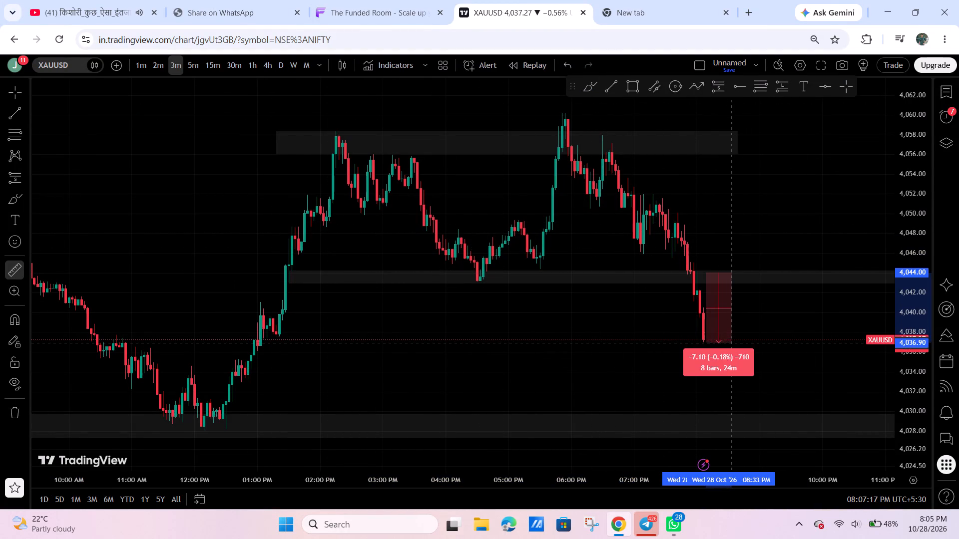
click(732, 343)
scroll(630, 344, down, 1)
click(630, 344)
Switch the XAUUSD chart to the 15-minute timeframe.
click(218, 60)
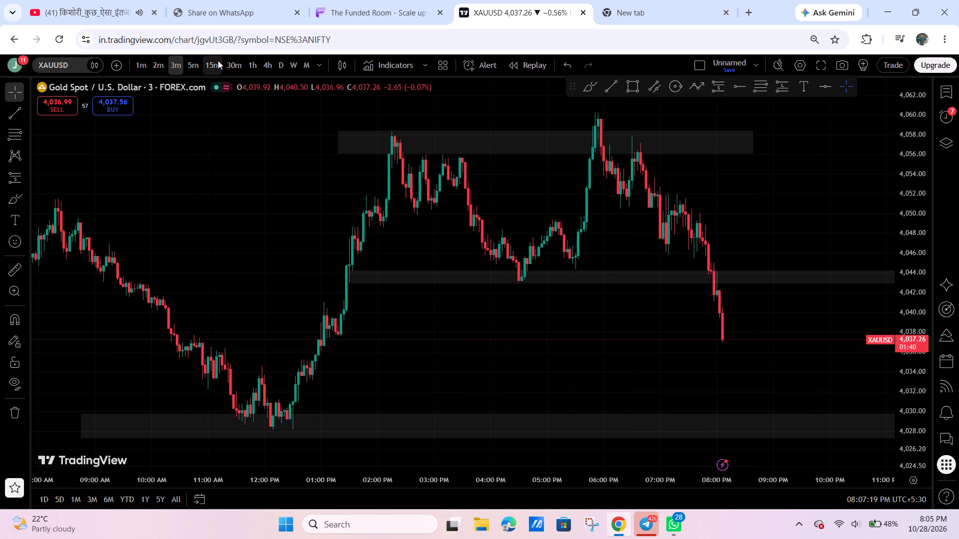
scroll(600, 288, down, 4)
drag(901, 185, 861, 409)
drag(839, 433, 779, 359)
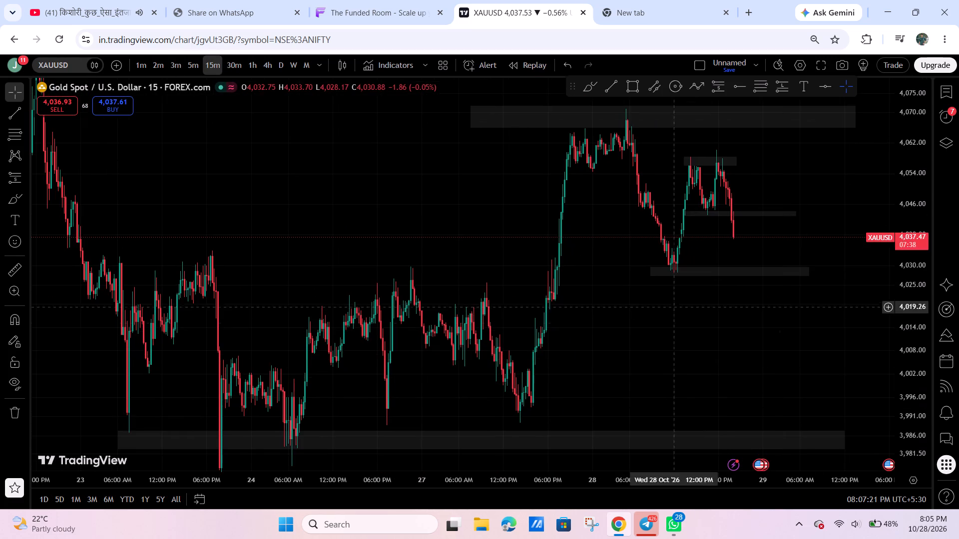
Measure the 27–28 October rally leg on the 15-minute chart.
click(18, 268)
drag(558, 289, 561, 282)
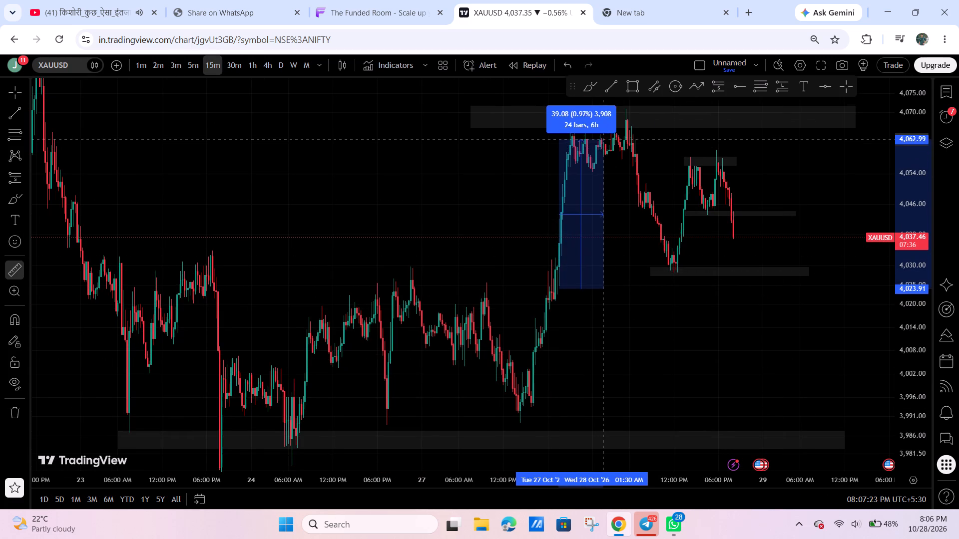
click(604, 136)
click(707, 331)
Measure the price decline from the small upper zone down to the latest 15-minute candle.
scroll(700, 339, up, 5)
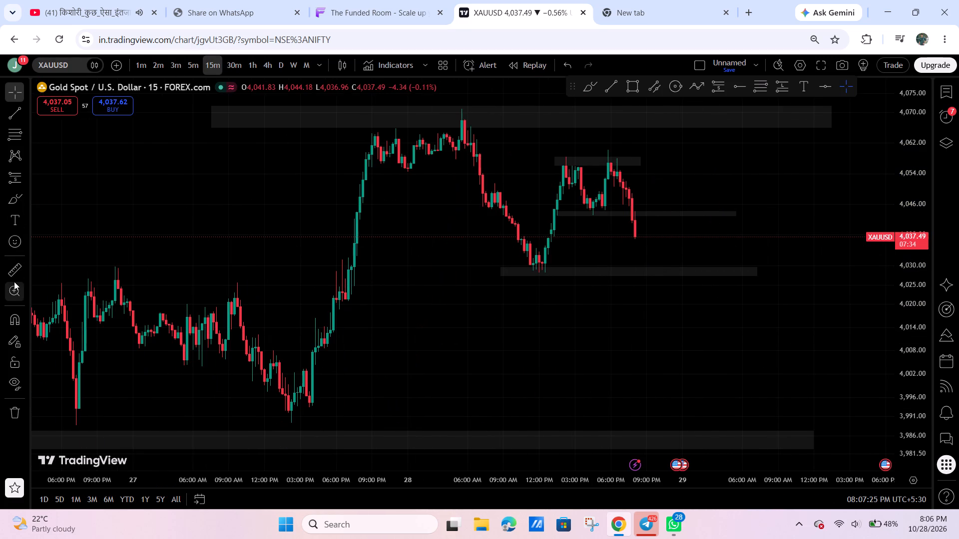
click(14, 281)
click(21, 273)
click(624, 155)
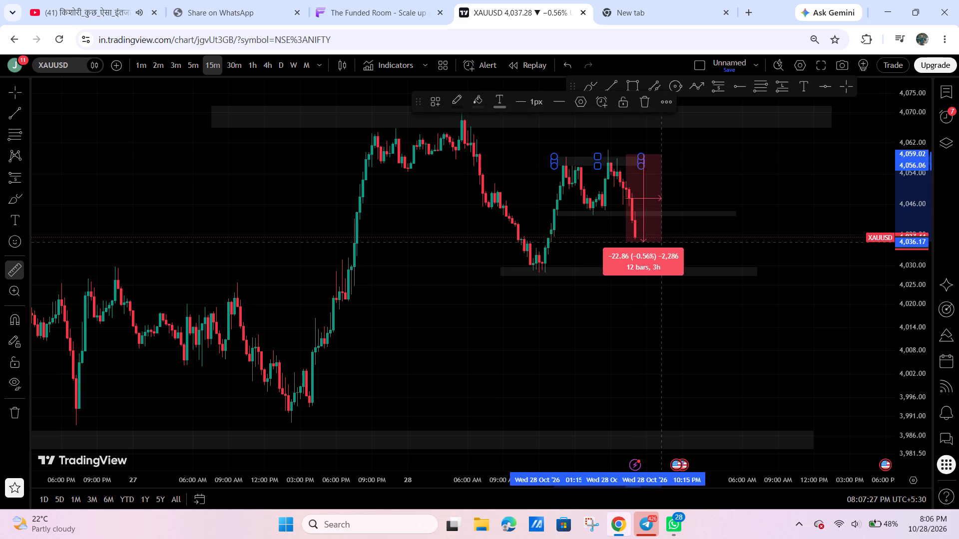
click(664, 241)
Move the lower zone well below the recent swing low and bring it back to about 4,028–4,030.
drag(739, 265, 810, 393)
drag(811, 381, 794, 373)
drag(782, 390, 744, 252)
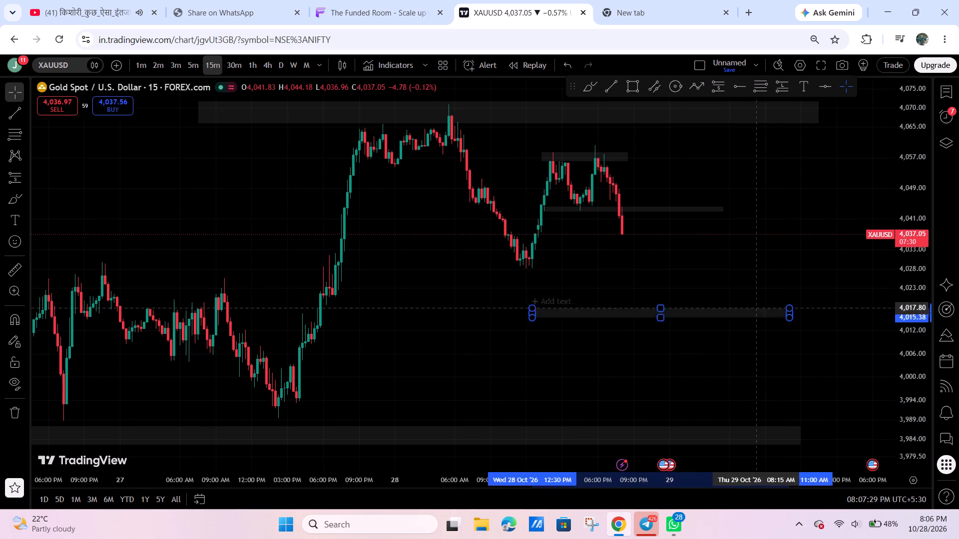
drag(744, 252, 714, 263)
Switch the XAUUSD chart from the 15-minute to the 1-minute timeframe.
drag(705, 229, 897, 340)
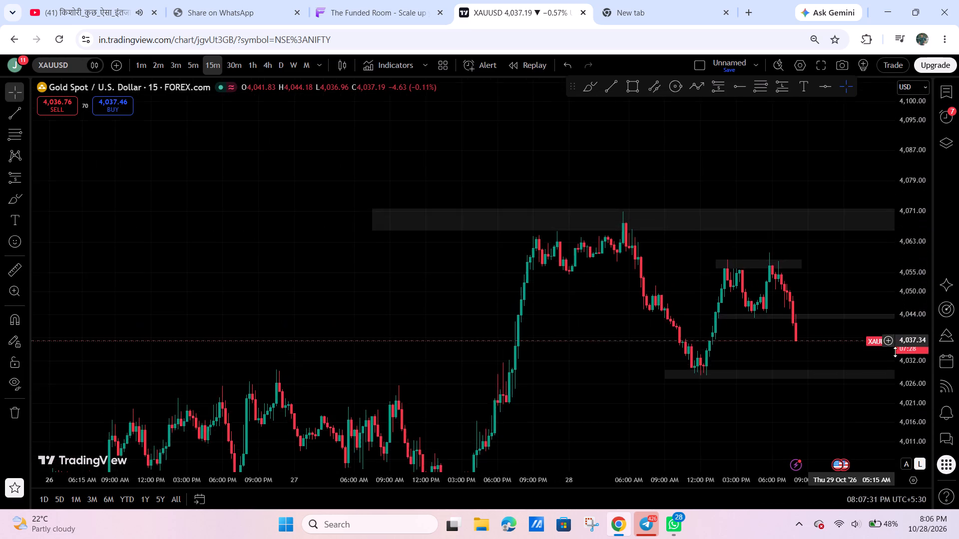
drag(896, 337, 870, 109)
drag(848, 301, 852, 171)
scroll(810, 288, up, 7)
drag(796, 310, 696, 366)
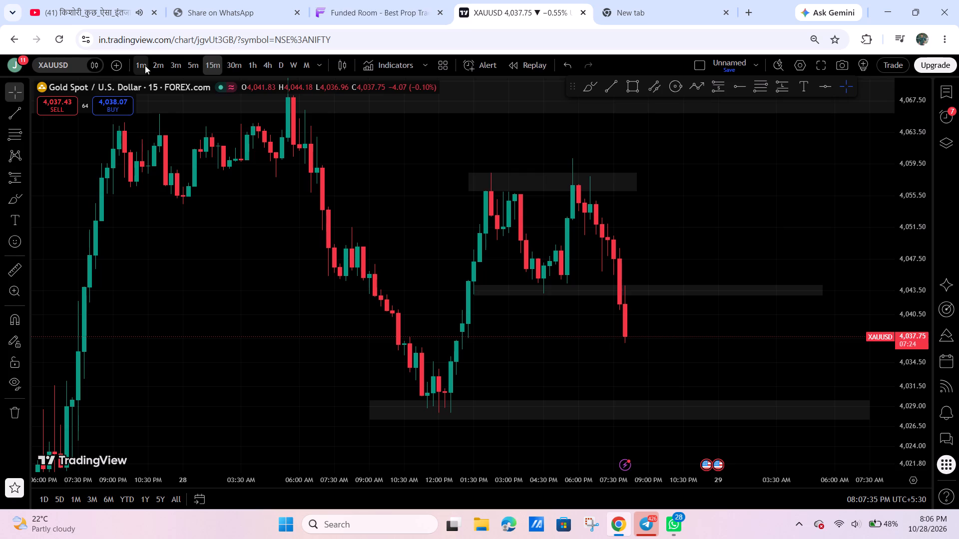
click(145, 65)
scroll(774, 345, down, 7)
drag(917, 395, 880, 144)
drag(829, 184, 787, 243)
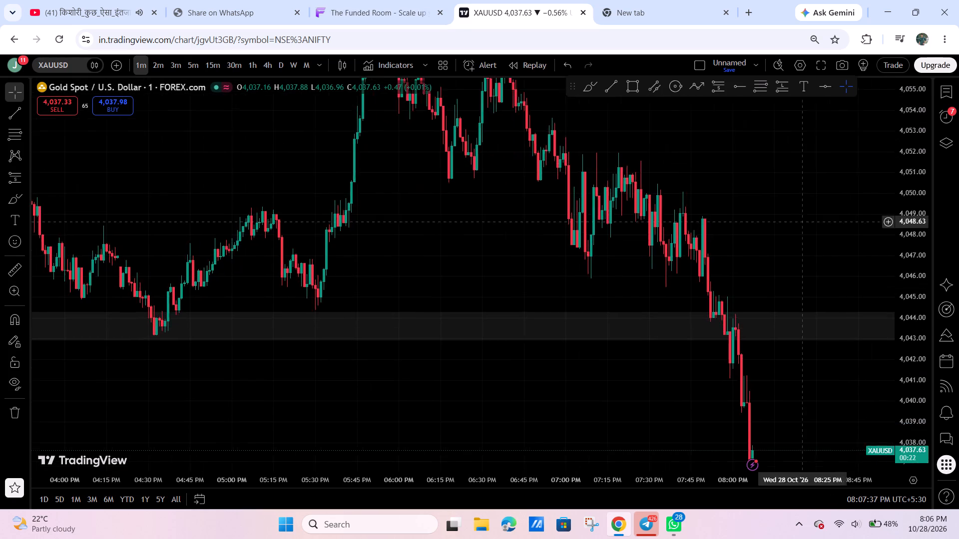
drag(787, 243, 777, 260)
Draw a near-horizontal trend line along the upper zone's top edge at about 4,058.5, from 02:03 PM to 07:23 PM.
scroll(761, 291, down, 5)
drag(904, 177, 871, 327)
scroll(823, 288, down, 5)
drag(863, 247, 742, 269)
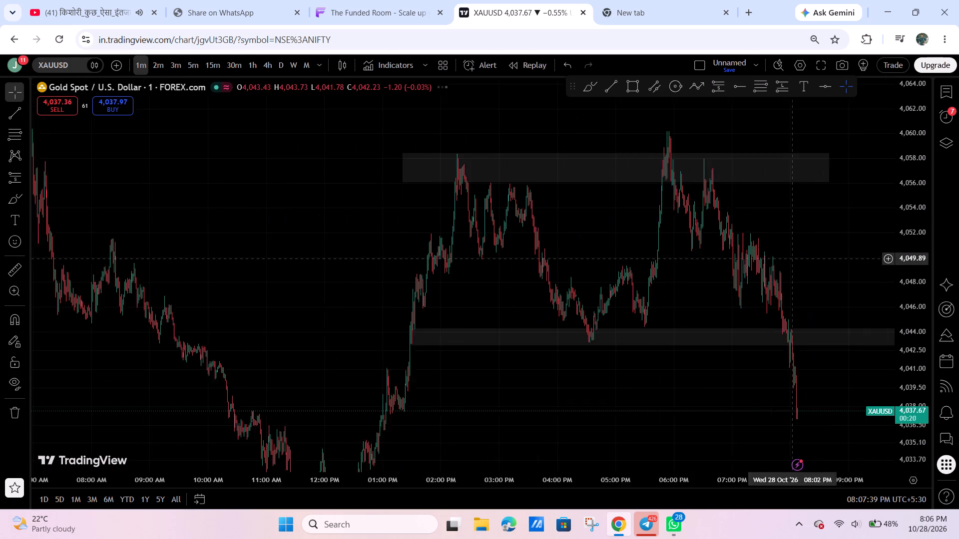
drag(742, 269, 724, 273)
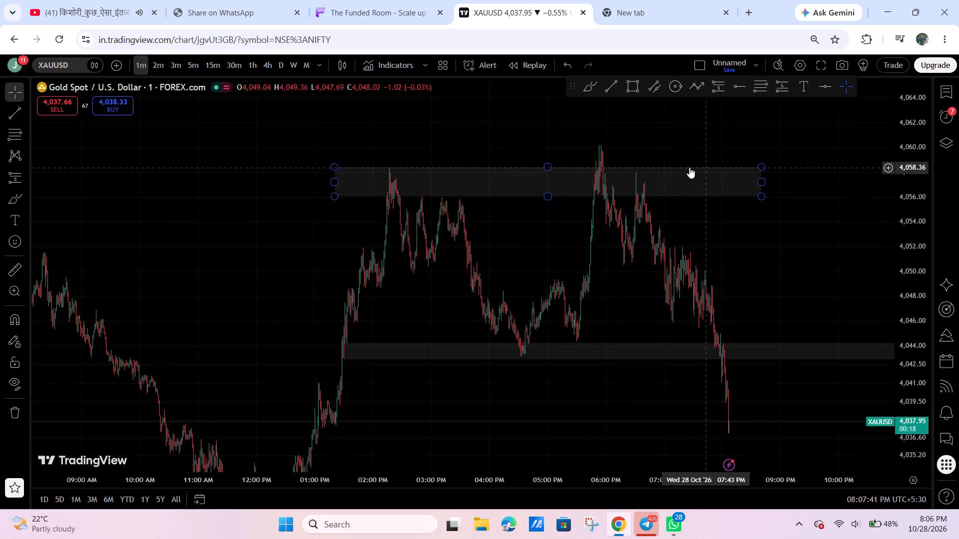
click(612, 84)
click(376, 167)
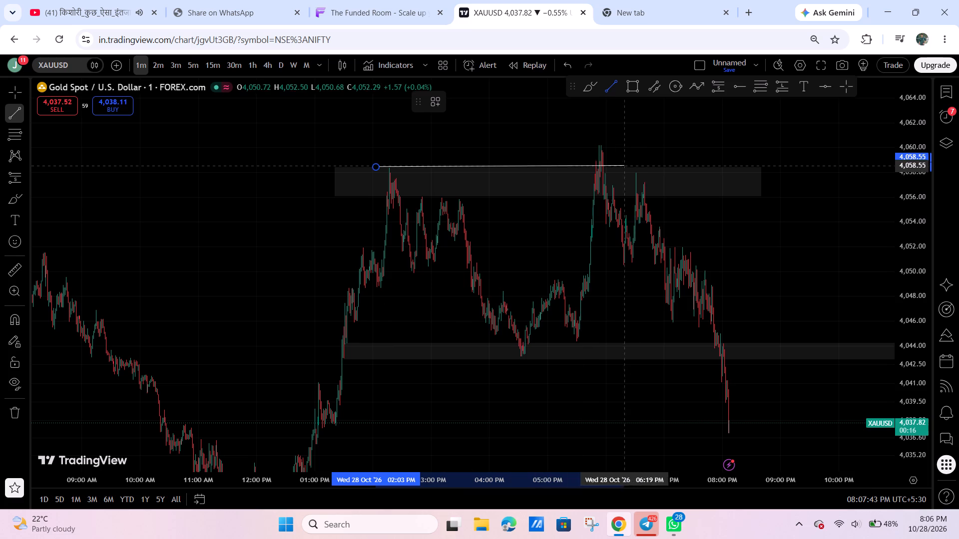
click(687, 166)
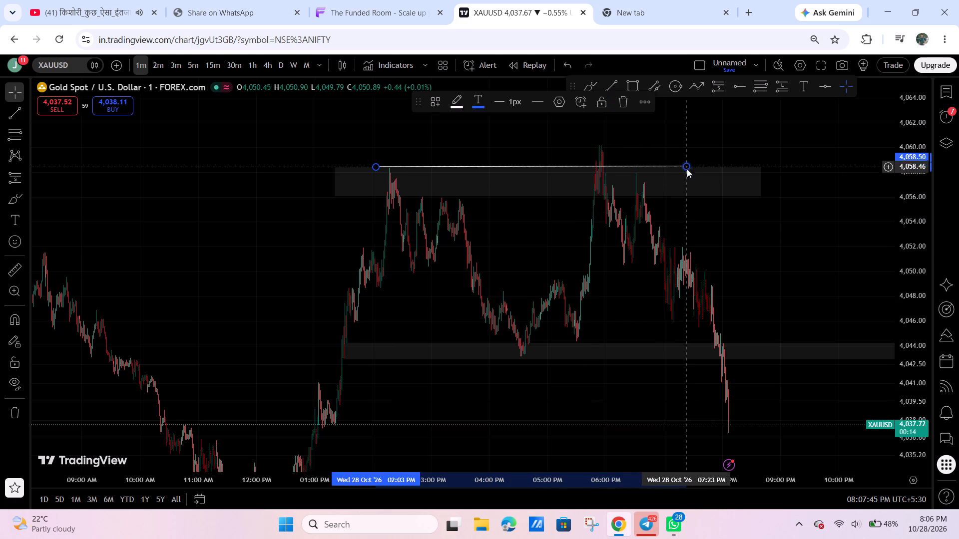
Delete the upper zone rectangle just below the new trend line.
drag(738, 266, 715, 211)
click(677, 158)
click(686, 151)
click(645, 100)
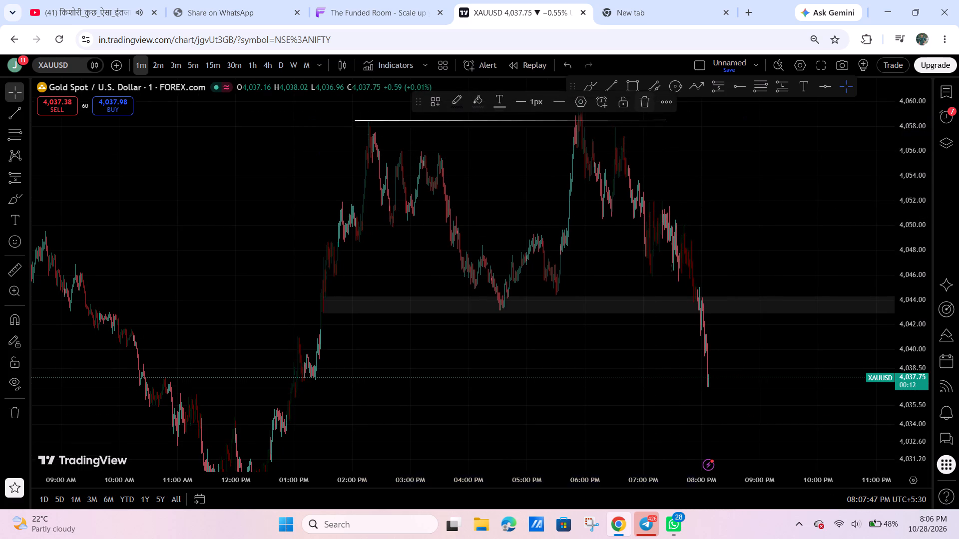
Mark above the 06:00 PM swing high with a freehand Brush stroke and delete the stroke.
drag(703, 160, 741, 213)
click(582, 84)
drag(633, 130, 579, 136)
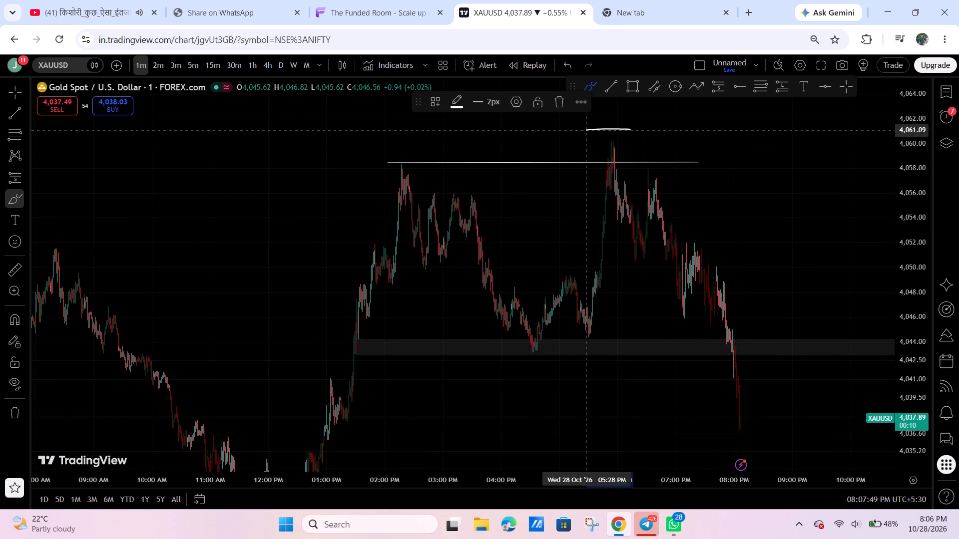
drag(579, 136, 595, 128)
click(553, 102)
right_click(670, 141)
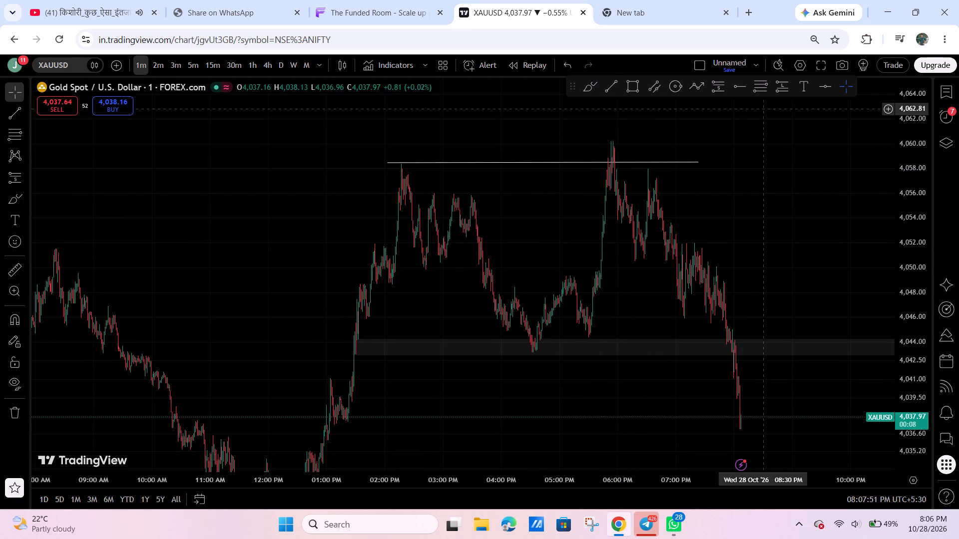
Place a short position at the lower high after 06:30 PM, with entry at 4,058.05 and stop at 4,060.16.
click(783, 90)
click(720, 87)
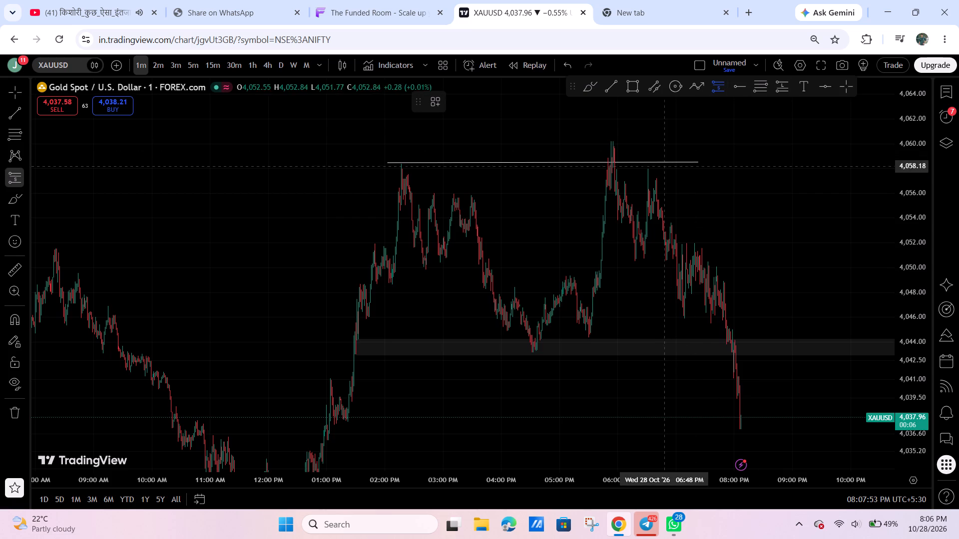
click(654, 168)
drag(918, 141, 896, 260)
click(648, 139)
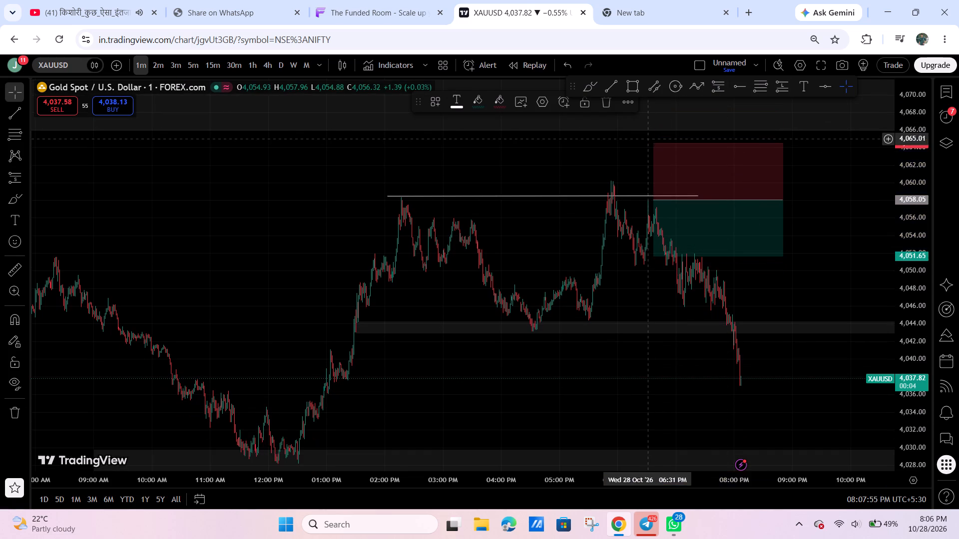
drag(655, 142, 658, 182)
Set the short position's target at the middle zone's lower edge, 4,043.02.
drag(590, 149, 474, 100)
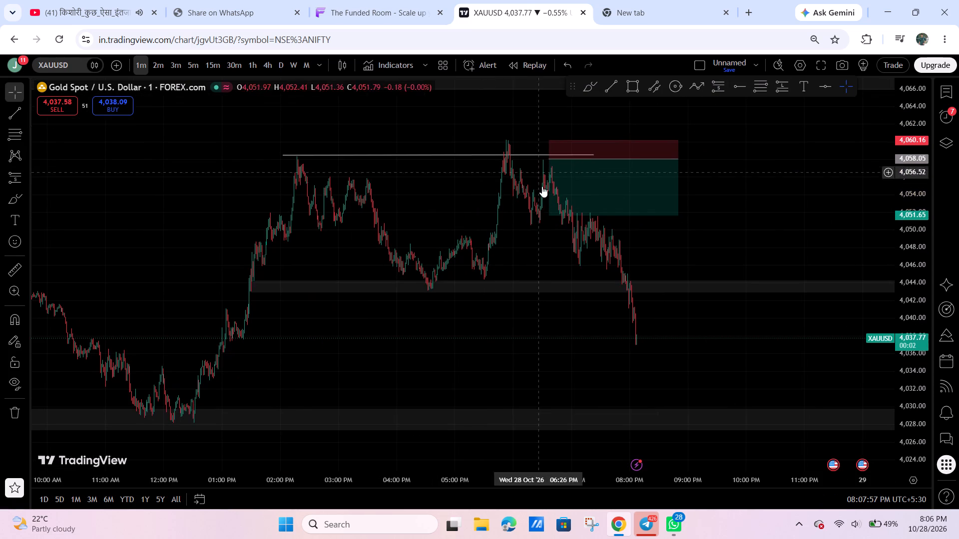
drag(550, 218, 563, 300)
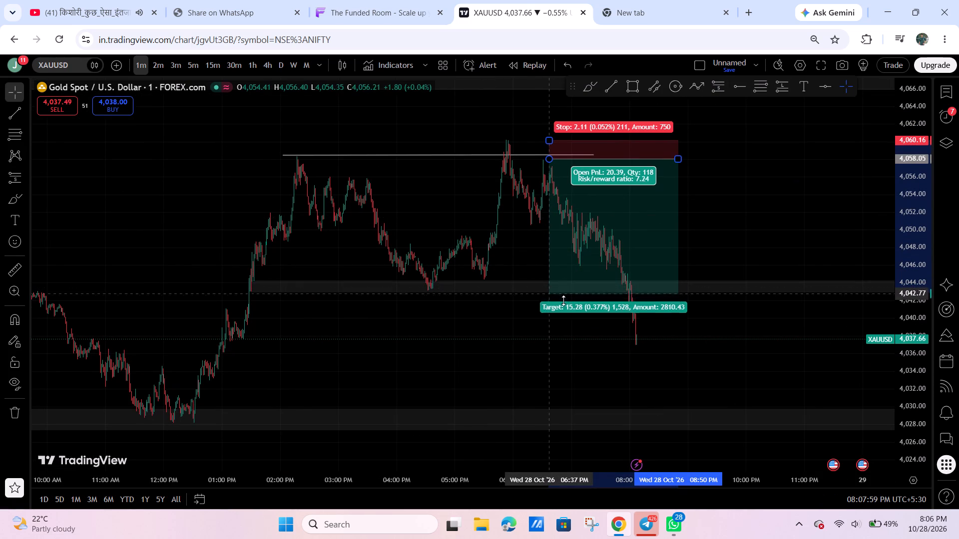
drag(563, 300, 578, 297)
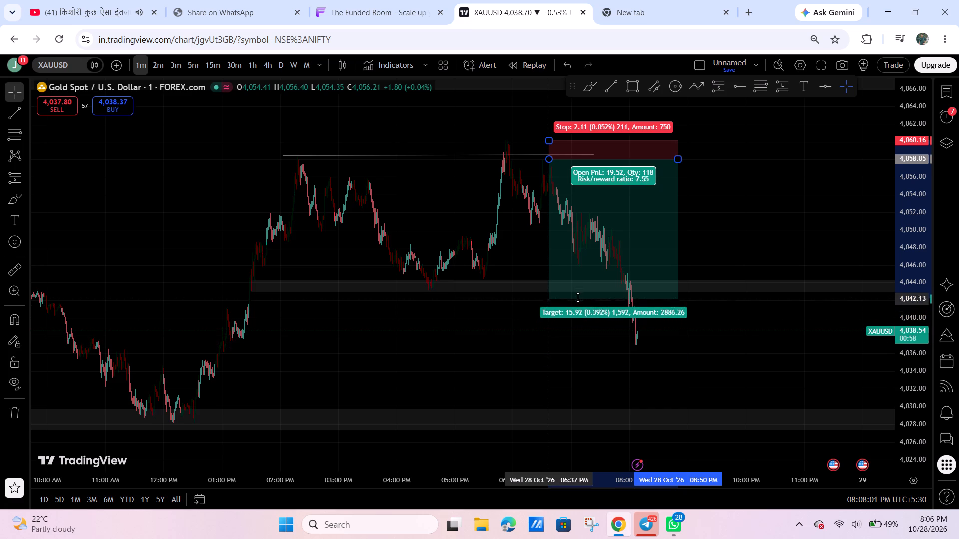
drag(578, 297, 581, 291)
Extend the short position's target down into the lower zone, to 4,027.86.
scroll(553, 336, down, 2)
click(609, 348)
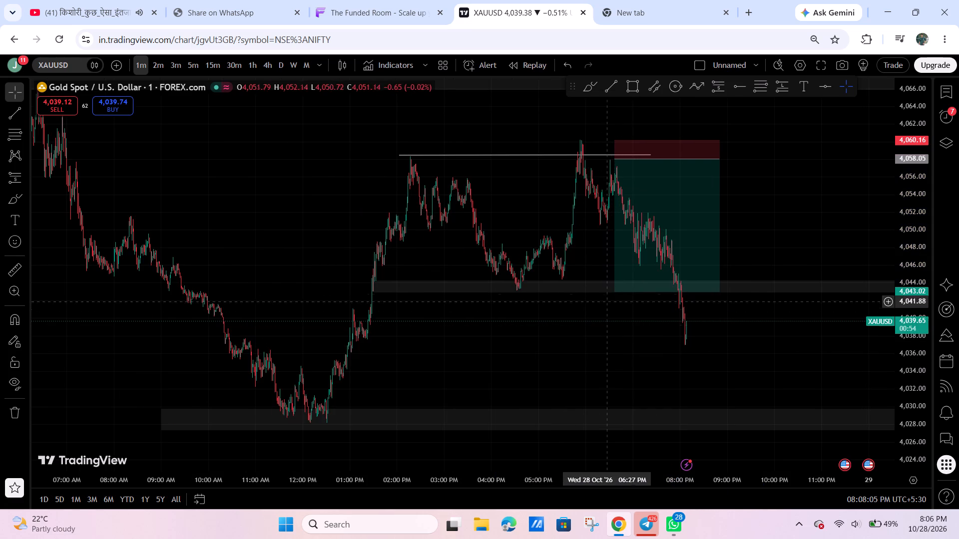
drag(614, 292, 635, 422)
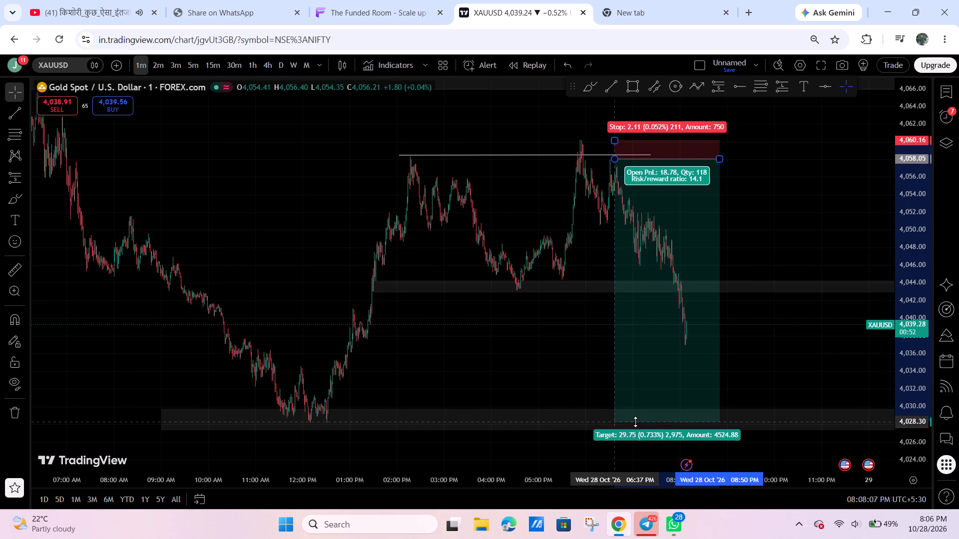
drag(635, 422, 635, 426)
scroll(763, 377, up, 6)
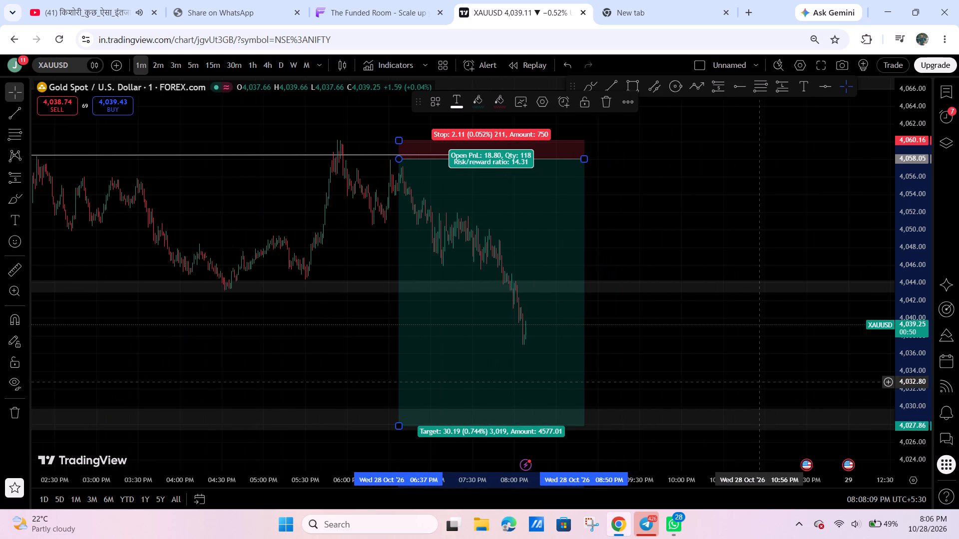
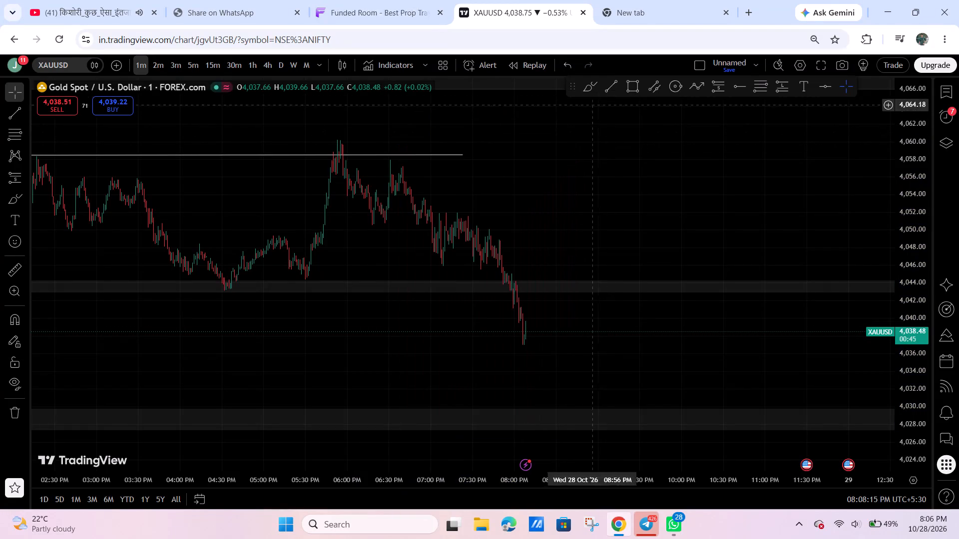
On the 15-minute XAUUSD chart, shorten the middle zone to end at 09:15 PM on 28 Oct, with its upper edge at 4,044.98.
click(206, 61)
scroll(680, 319, up, 6)
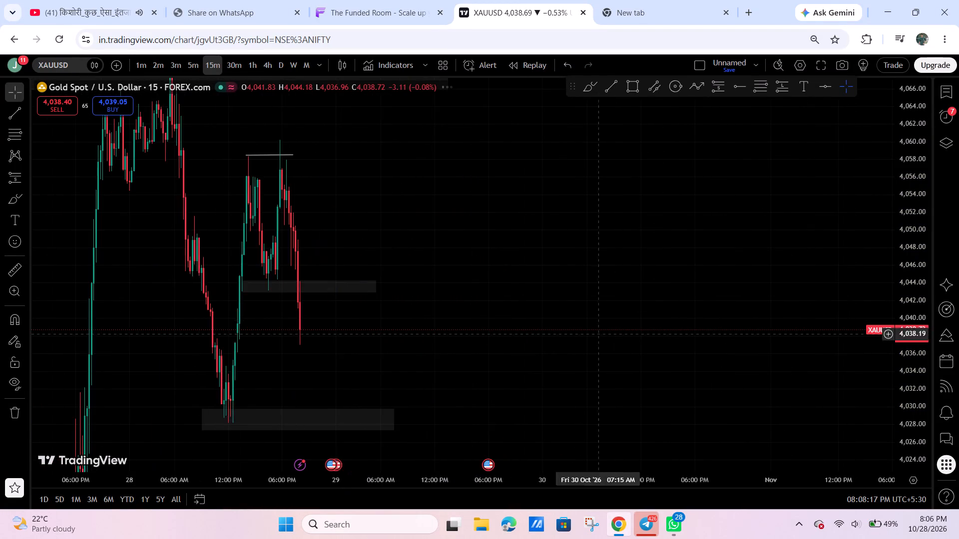
drag(507, 338, 858, 321)
drag(907, 202, 894, 312)
drag(762, 306, 933, 312)
scroll(732, 367, up, 6)
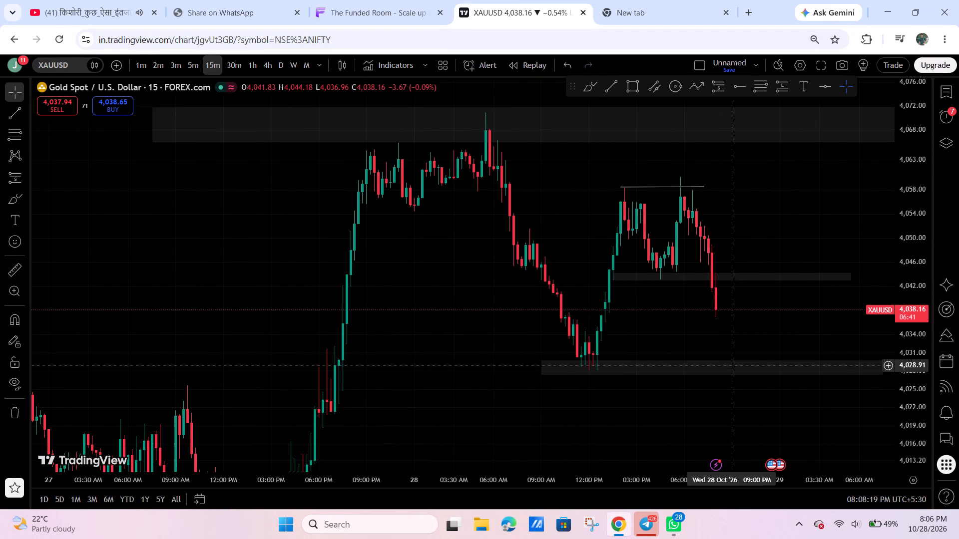
scroll(771, 359, up, 4)
drag(765, 320, 697, 327)
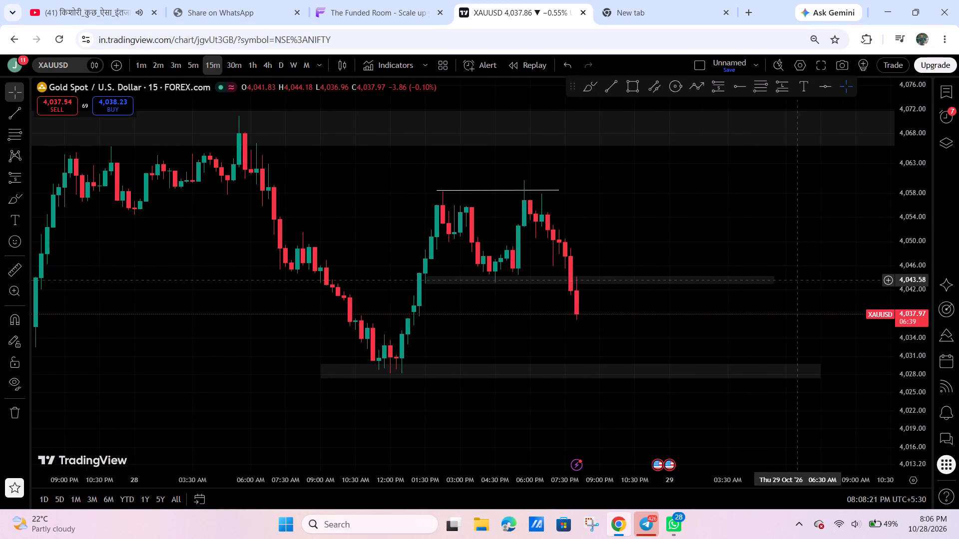
drag(775, 279, 608, 272)
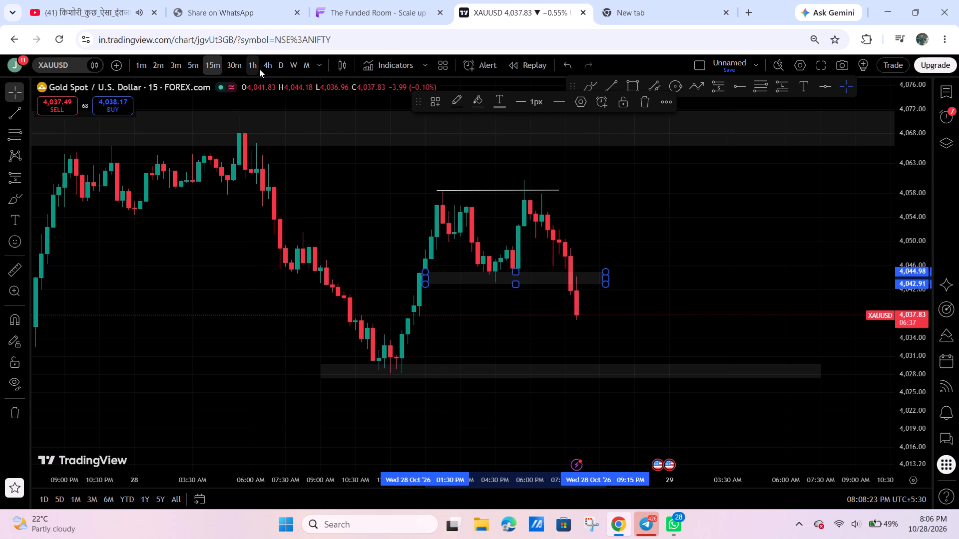
Review XAUUSD's recent swings and marked zones on the 1-hour chart.
click(256, 67)
scroll(397, 100, down, 7)
drag(899, 129, 888, 402)
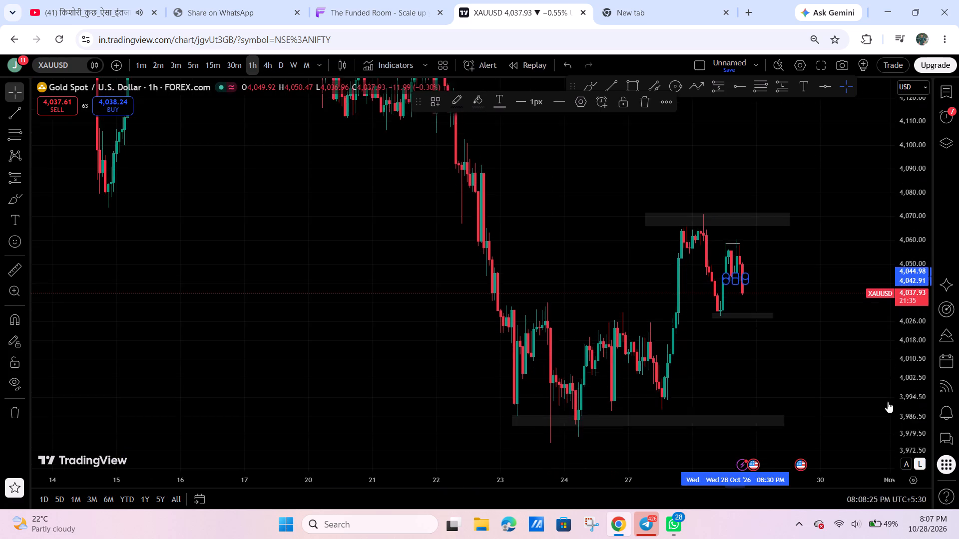
drag(888, 402, 887, 402)
drag(857, 397, 808, 320)
Switch the chart from XAUUSD to USTEC using the watchlist.
click(945, 71)
click(948, 82)
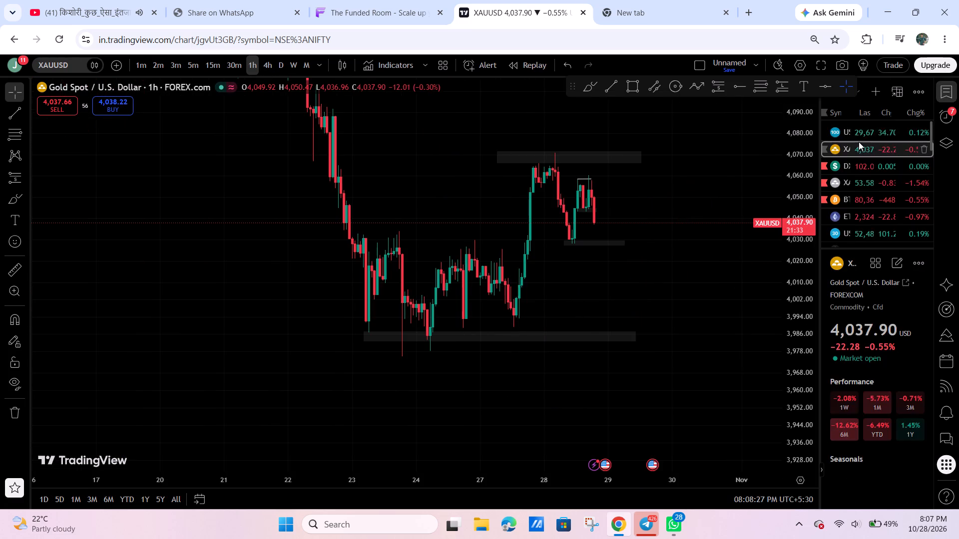
click(865, 129)
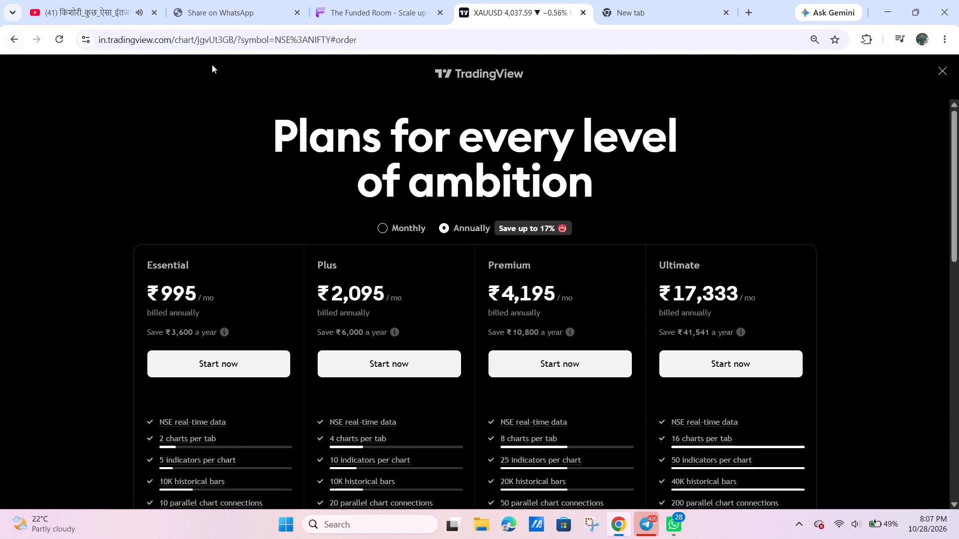
click(941, 75)
click(878, 128)
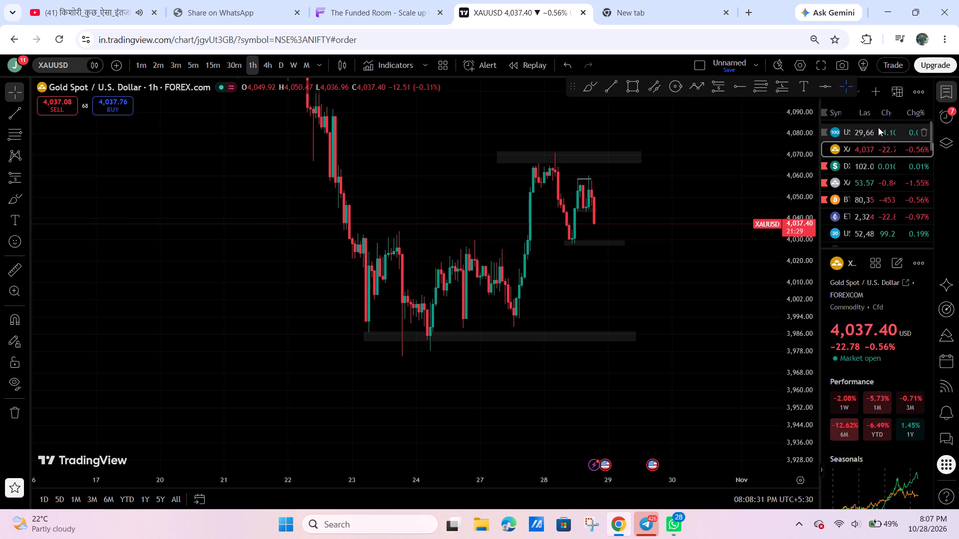
click(941, 95)
Examine USTEC's latest drop against its marked zones on the 1-hour and 5-minute charts.
scroll(737, 358, up, 7)
drag(667, 328, 730, 435)
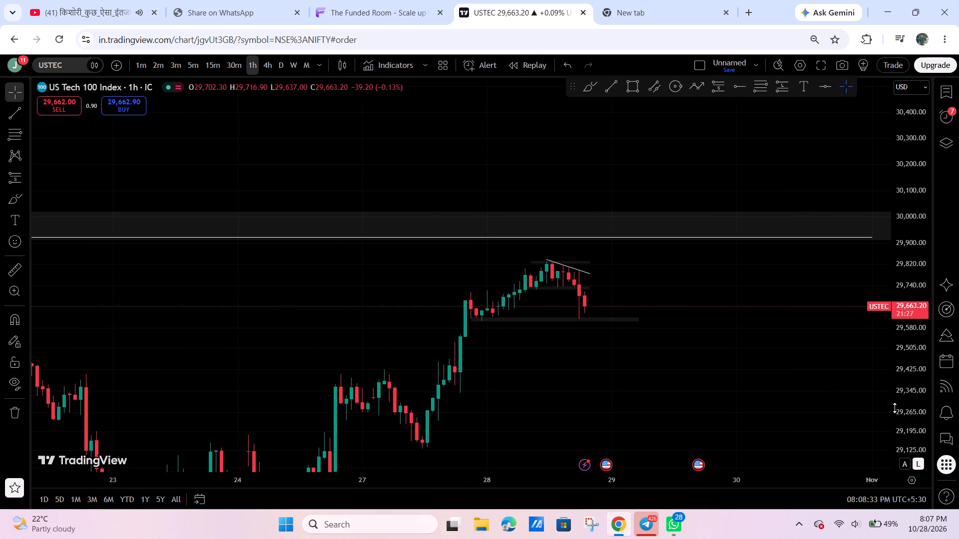
drag(896, 408, 880, 166)
drag(740, 277, 902, 226)
scroll(416, 218, up, 2)
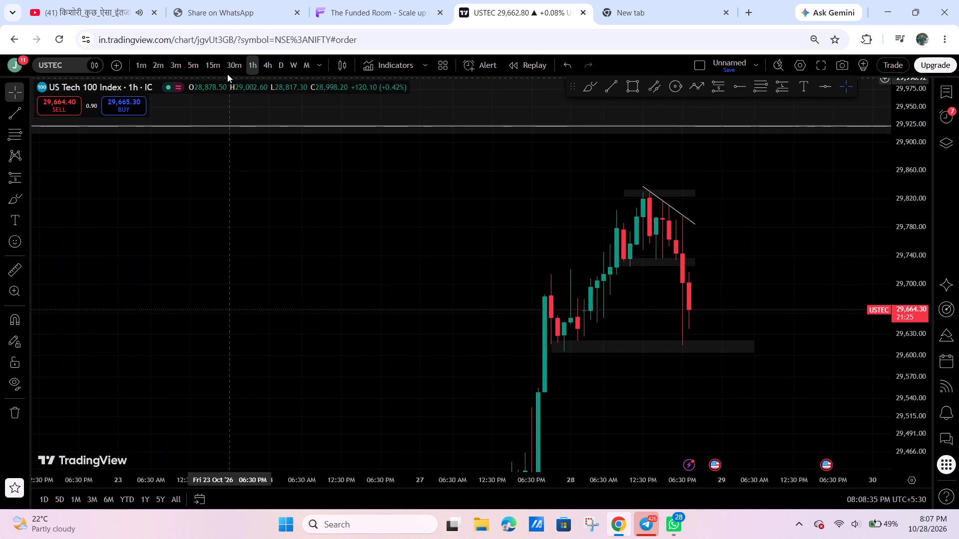
click(216, 60)
click(198, 63)
scroll(692, 202, down, 5)
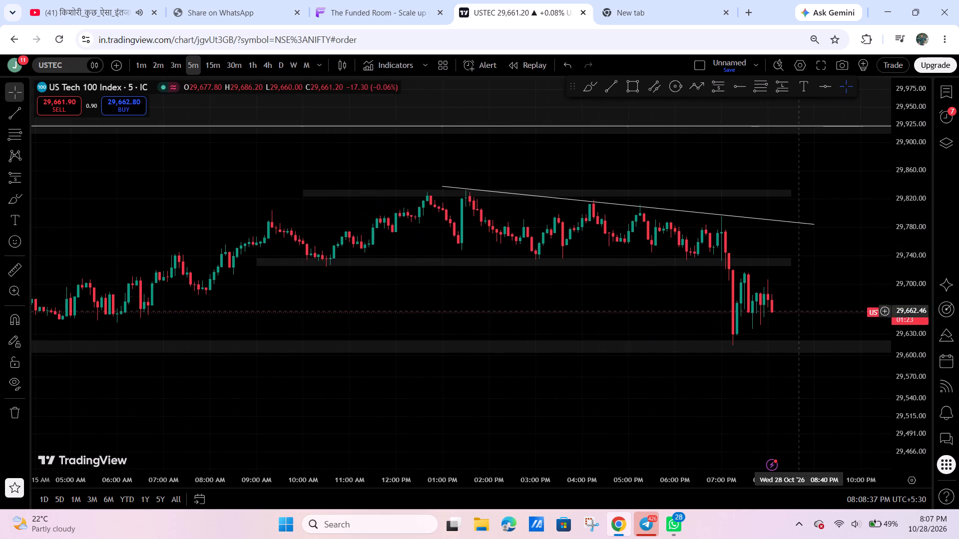
scroll(803, 330, down, 4)
drag(737, 310, 642, 312)
drag(917, 393, 873, 194)
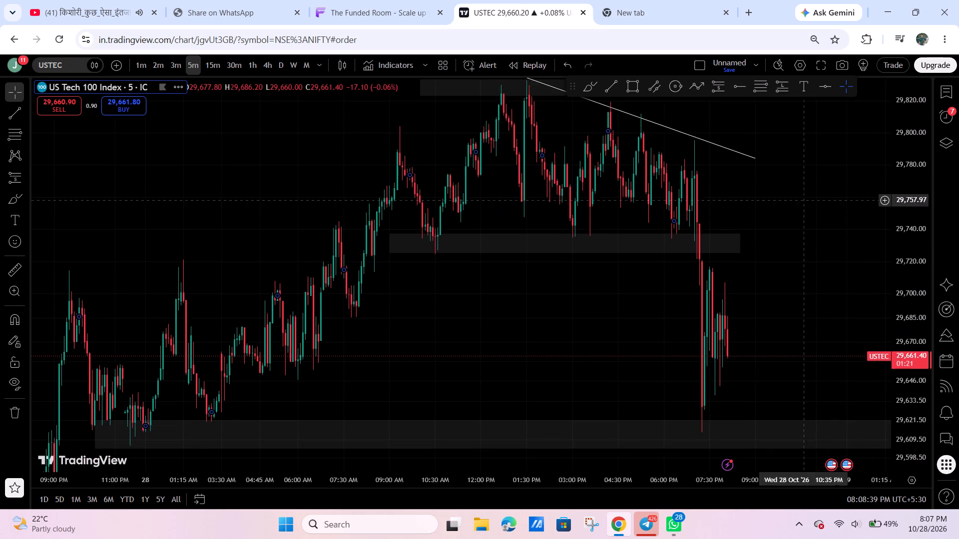
drag(775, 214, 863, 213)
scroll(797, 322, up, 5)
scroll(660, 296, down, 2)
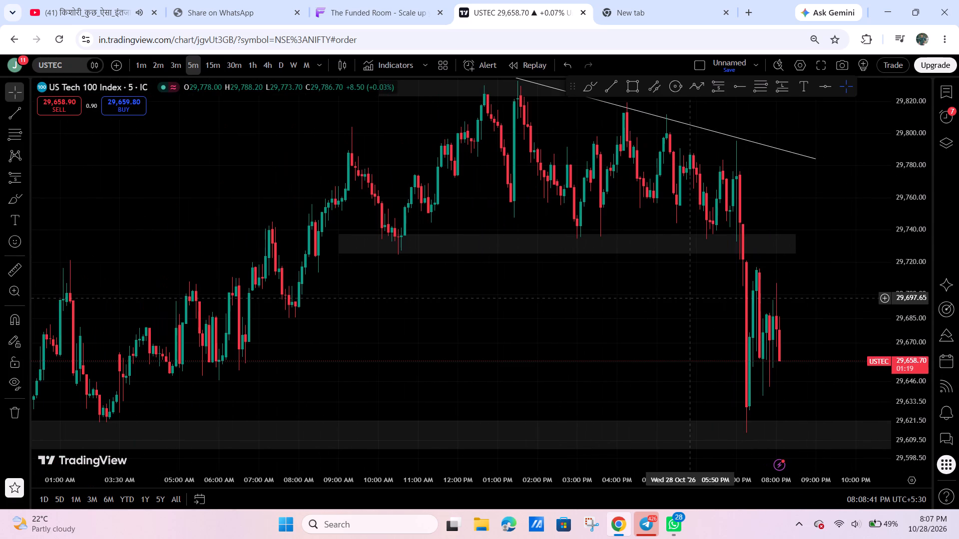
Draw a rising trend line beneath the latest 5-minute USTEC lows, from about 29,611 up to about 29,675.
click(692, 297)
drag(900, 223, 889, 348)
drag(842, 335, 850, 207)
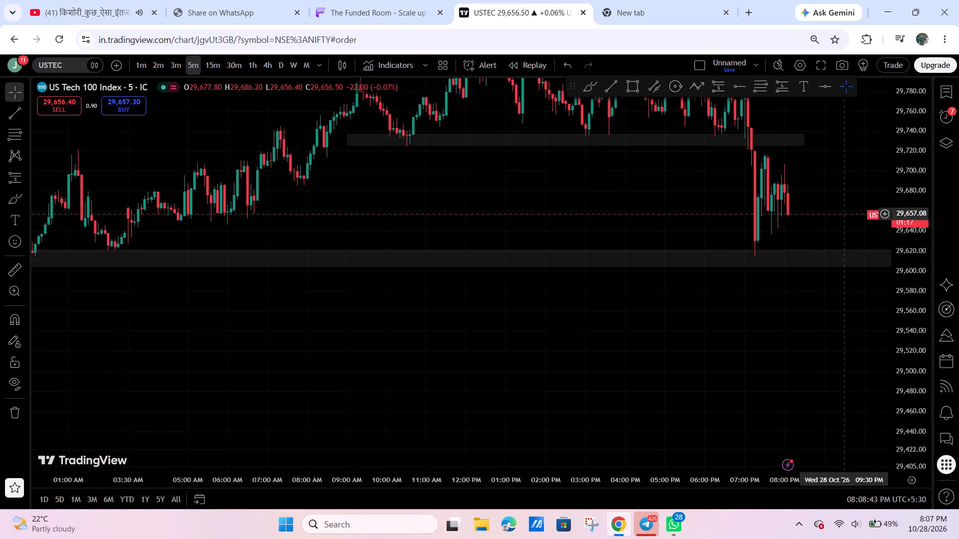
scroll(793, 296, up, 6)
click(613, 91)
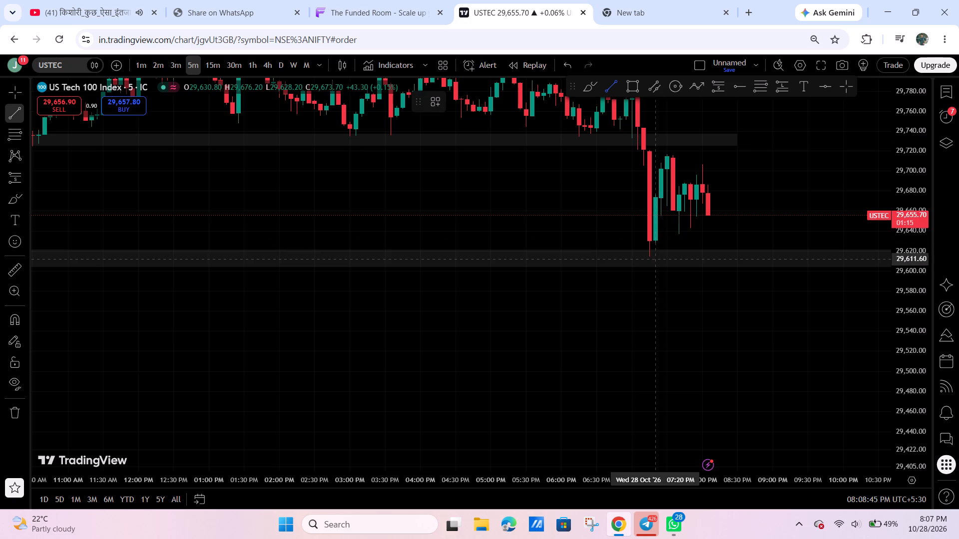
click(650, 260)
click(742, 196)
click(740, 208)
Switch to The Funded Room's trading page and show the USTECH100 chart in full screen.
click(309, 0)
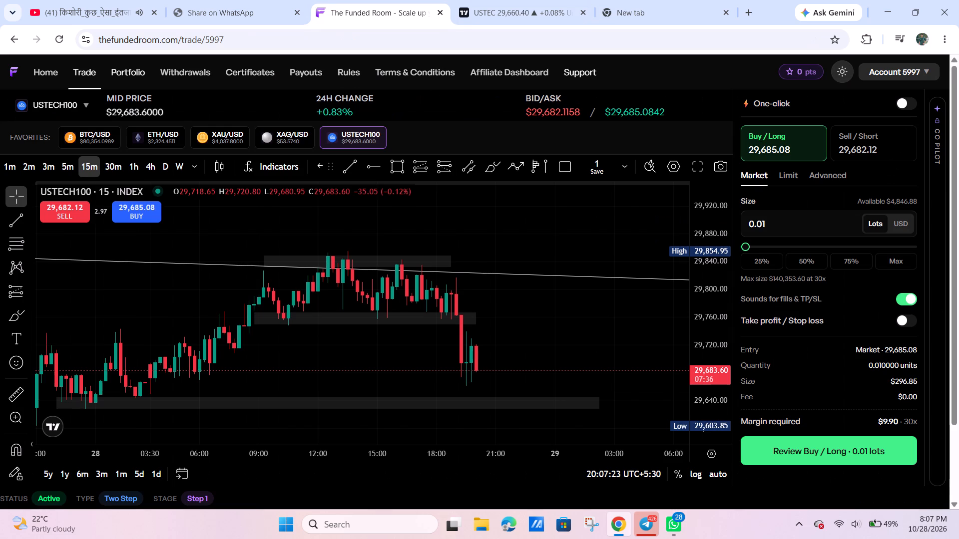
click(277, 133)
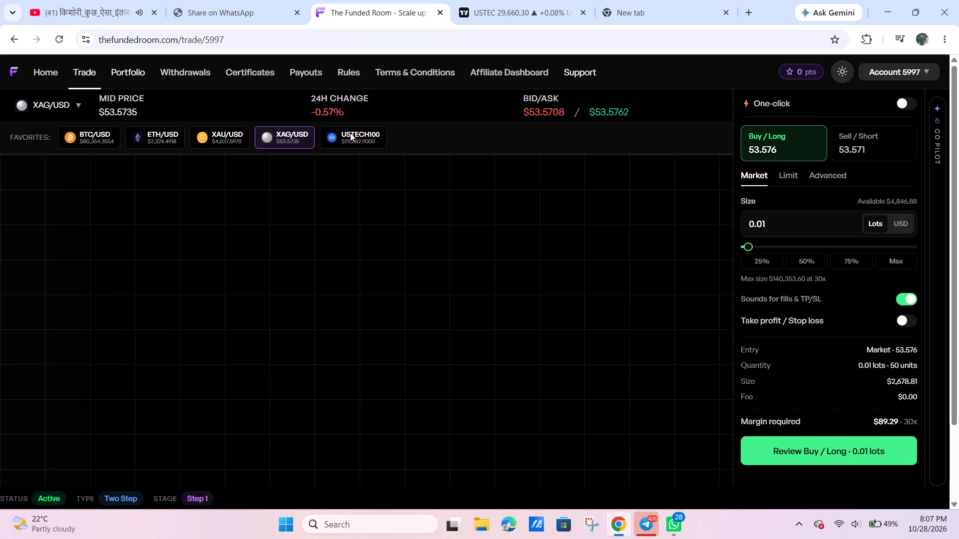
click(350, 133)
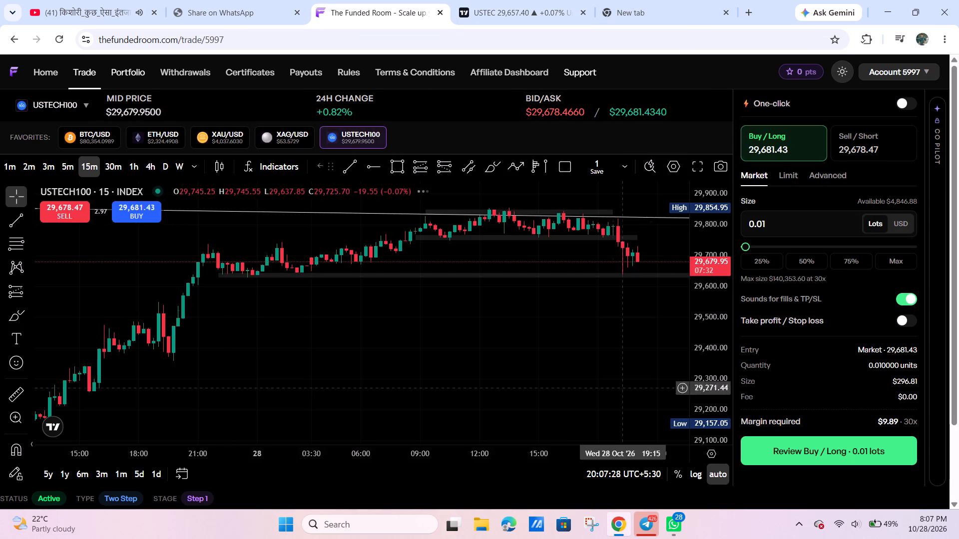
scroll(571, 369, up, 7)
drag(719, 342, 705, 334)
click(692, 168)
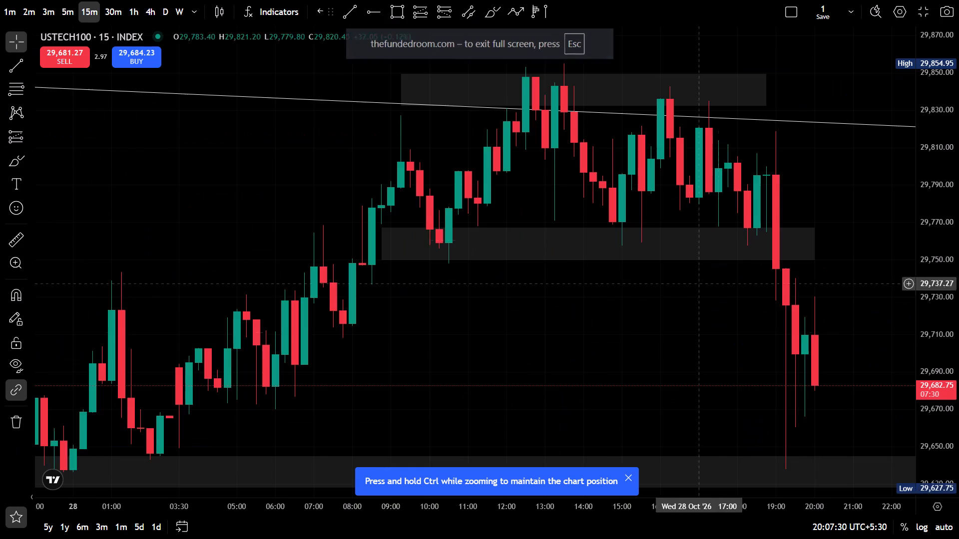
Remove all existing drawings from the USTECH100 chart.
scroll(724, 336, up, 5)
drag(958, 160, 909, 384)
drag(819, 299, 572, 279)
scroll(474, 282, down, 7)
right_click(582, 131)
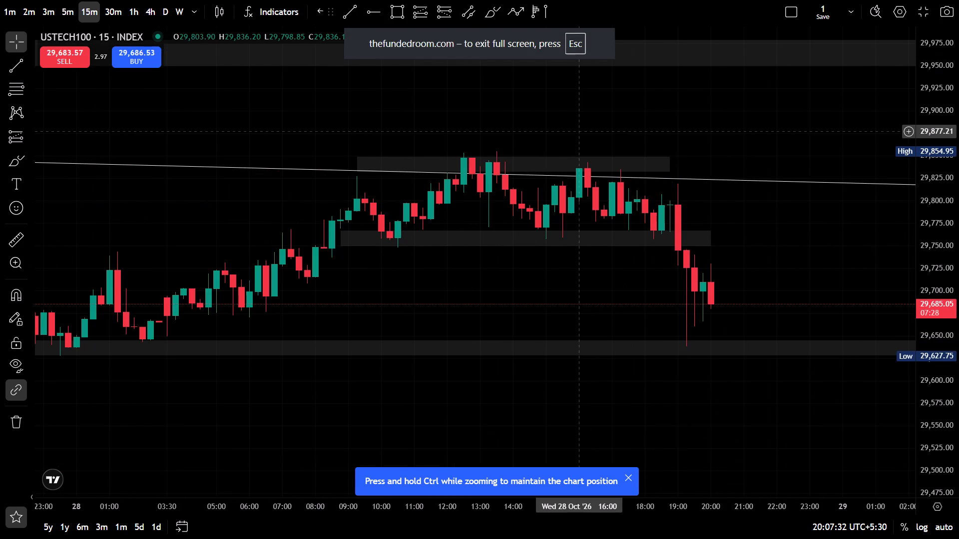
click(670, 279)
Draw a rectangle zone on the 15-minute USTECH100 chart, from 21:30 on 27 Oct to 03:15 on 29 Oct, with its top at 29,643.22.
scroll(667, 325, down, 5)
drag(958, 353, 956, 302)
drag(893, 352, 661, 307)
click(401, 10)
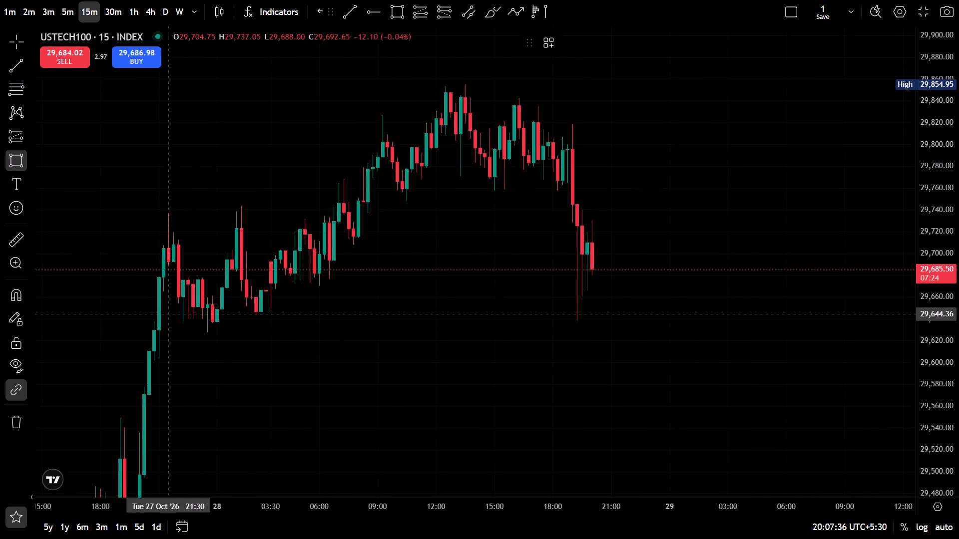
click(168, 315)
click(734, 330)
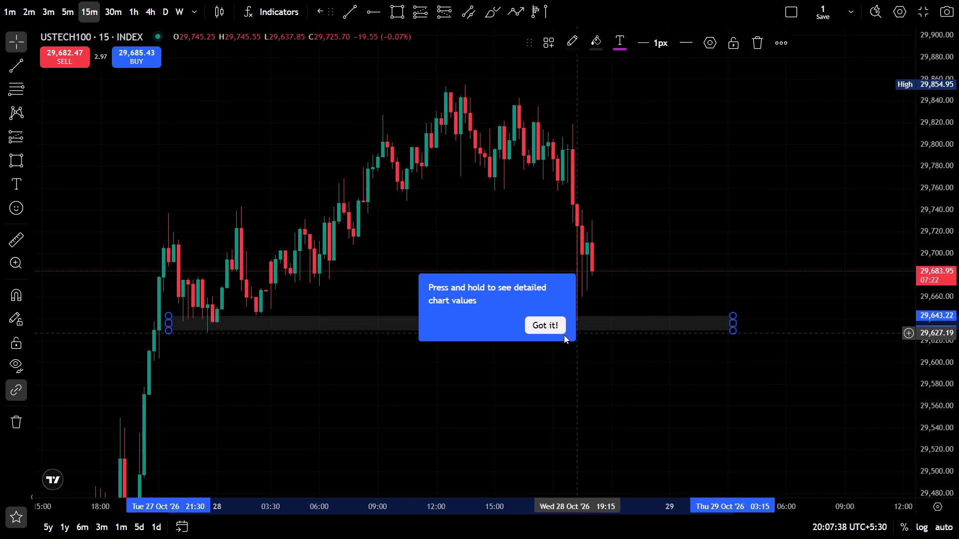
click(548, 327)
Examine USTECH100's price action around the new zone on the 5-minute chart and leave full screen.
drag(692, 267, 749, 285)
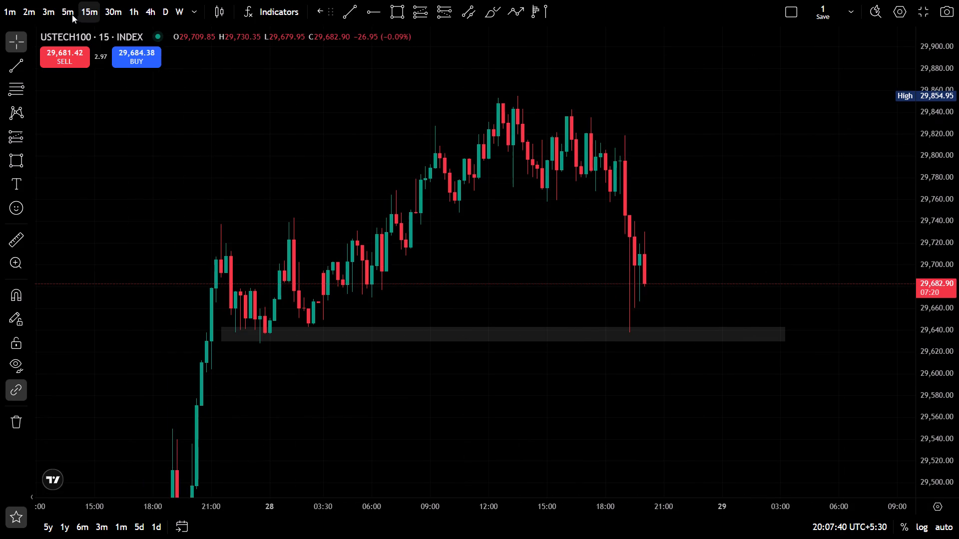
click(66, 12)
drag(958, 163, 900, 437)
scroll(740, 401, down, 8)
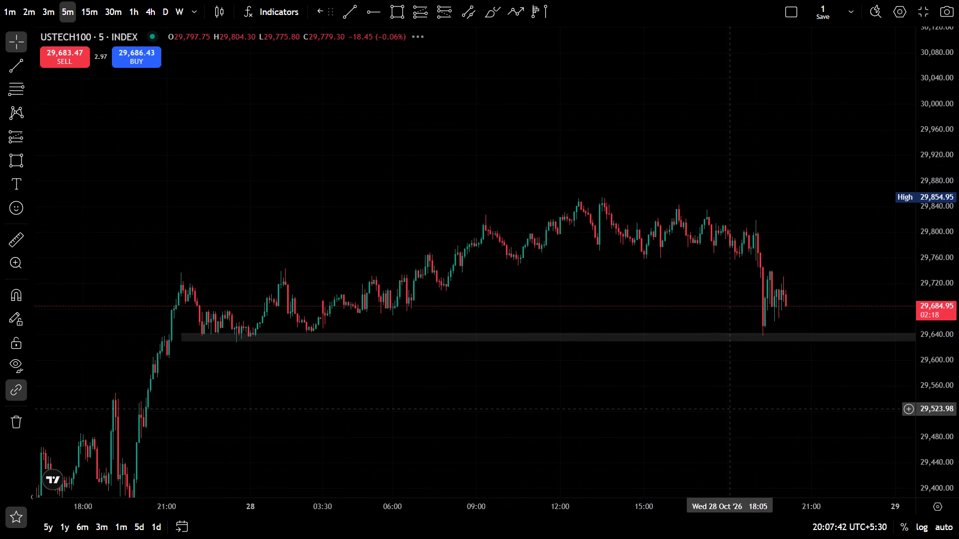
scroll(728, 415, down, 4)
drag(808, 404, 724, 404)
drag(786, 388, 713, 362)
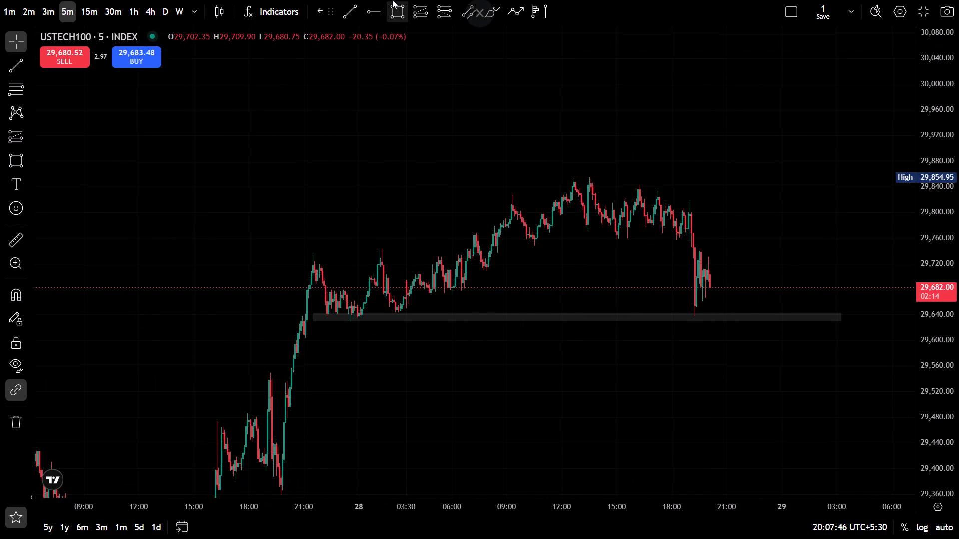
click(475, 48)
scroll(516, 336, down, 6)
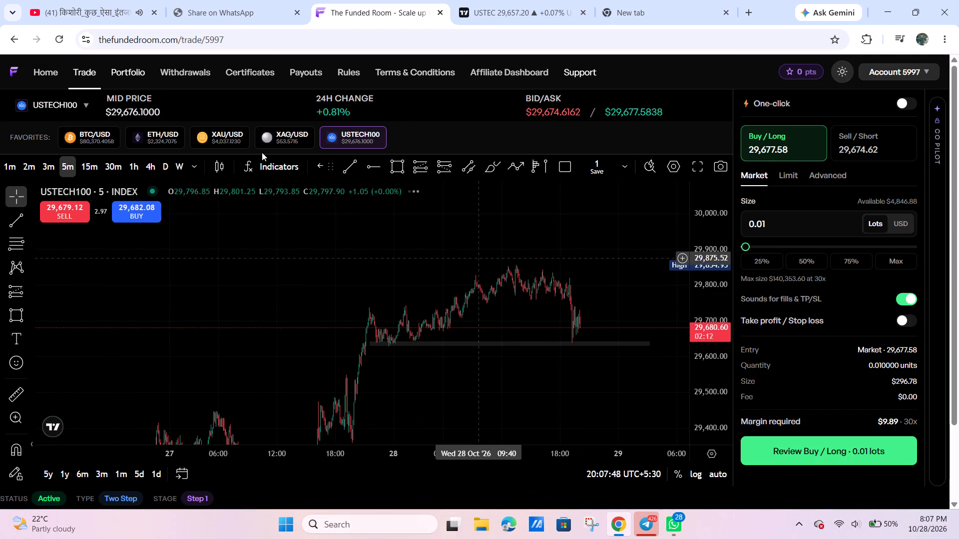
Return to the TradingView tab and examine USTEC's swings and upper resistance zone on the 1-hour chart.
click(532, 0)
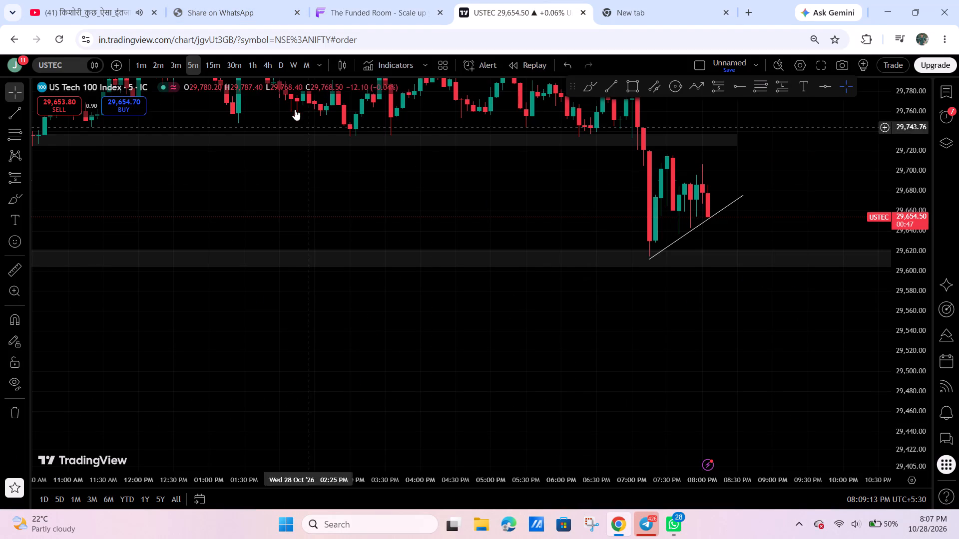
click(249, 62)
drag(895, 162, 889, 315)
scroll(830, 357, down, 4)
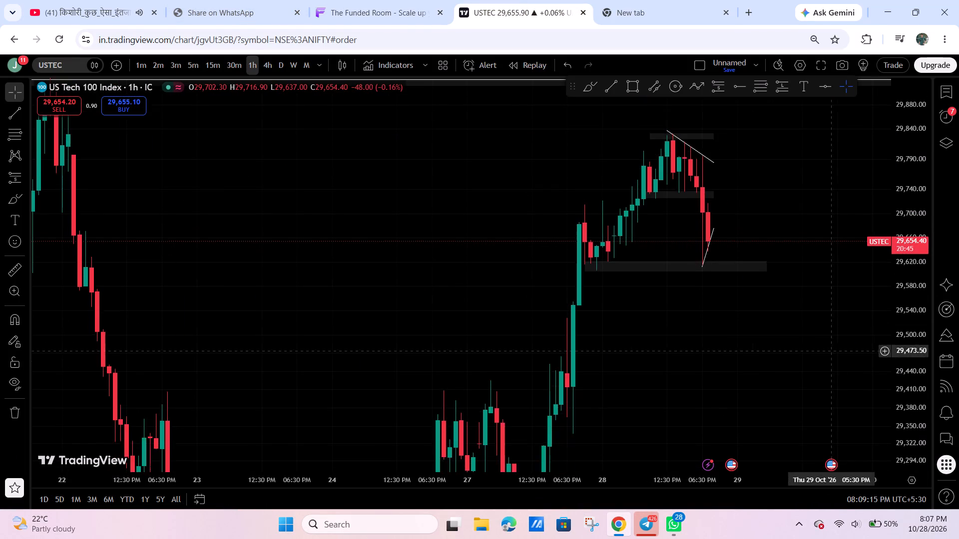
scroll(828, 362, down, 2)
drag(893, 168, 883, 379)
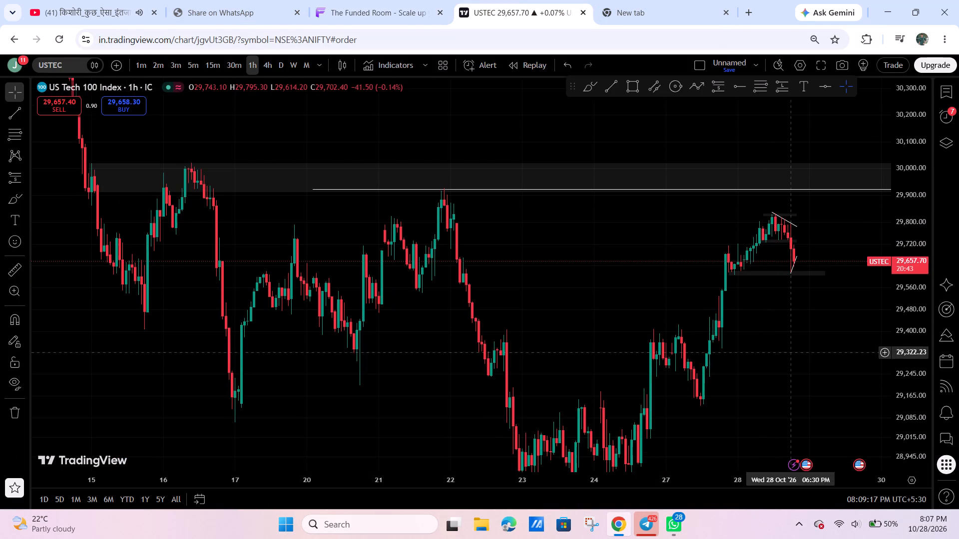
drag(772, 349, 626, 337)
drag(627, 332, 660, 242)
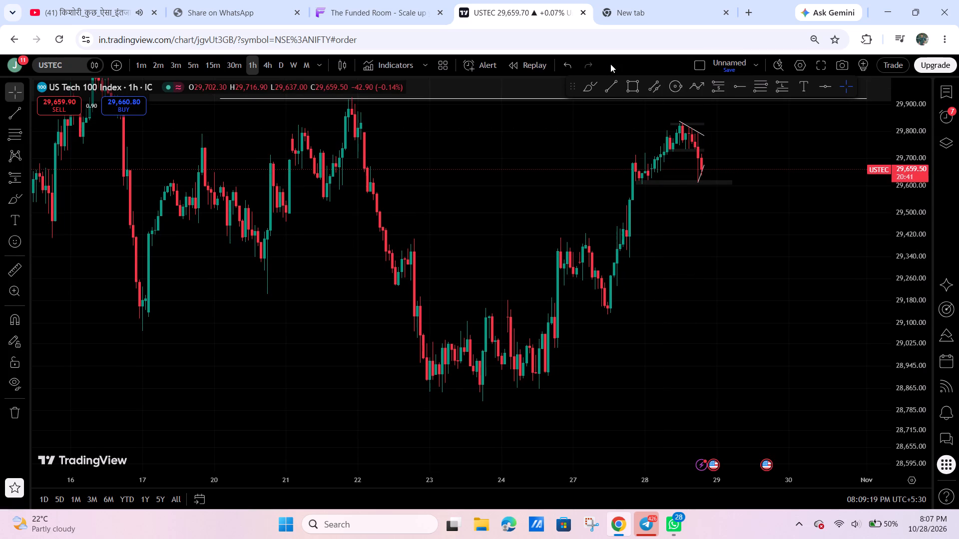
click(698, 87)
right_click(746, 309)
drag(758, 252, 763, 377)
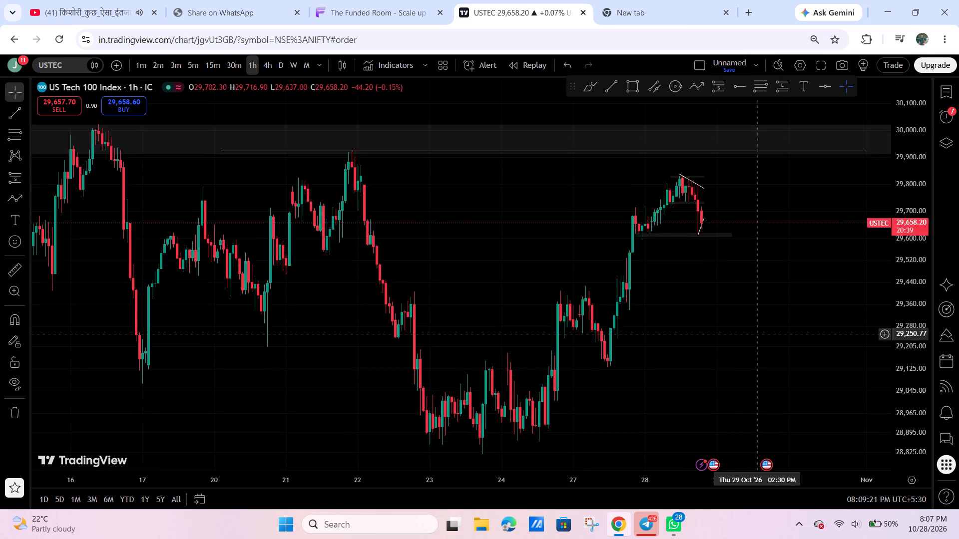
drag(763, 377, 779, 386)
drag(908, 399, 894, 69)
Draw a Fib Retracement on the 1-hour USTEC chart from the 28 Oct swing high at 29,836.05 down to 29,610.14.
scroll(771, 243, up, 11)
drag(708, 223, 682, 259)
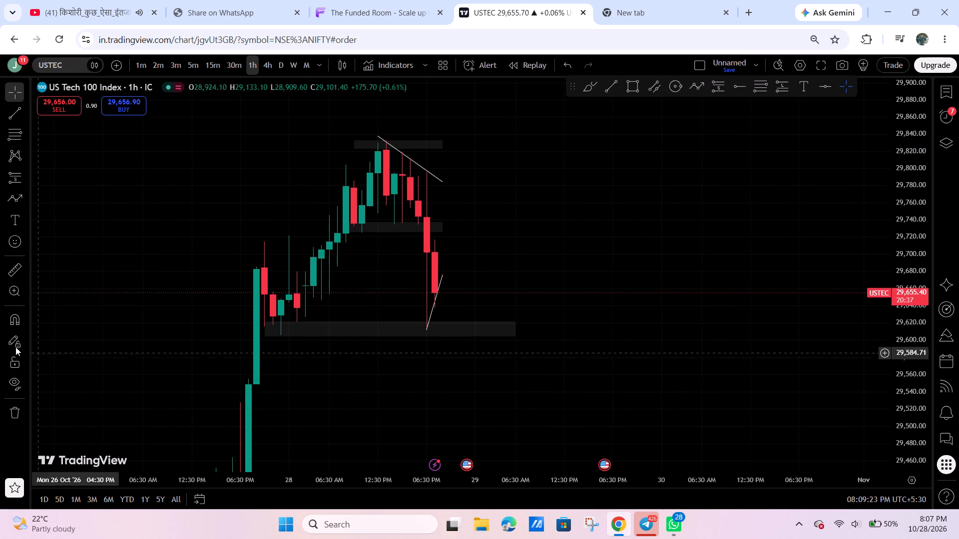
click(11, 139)
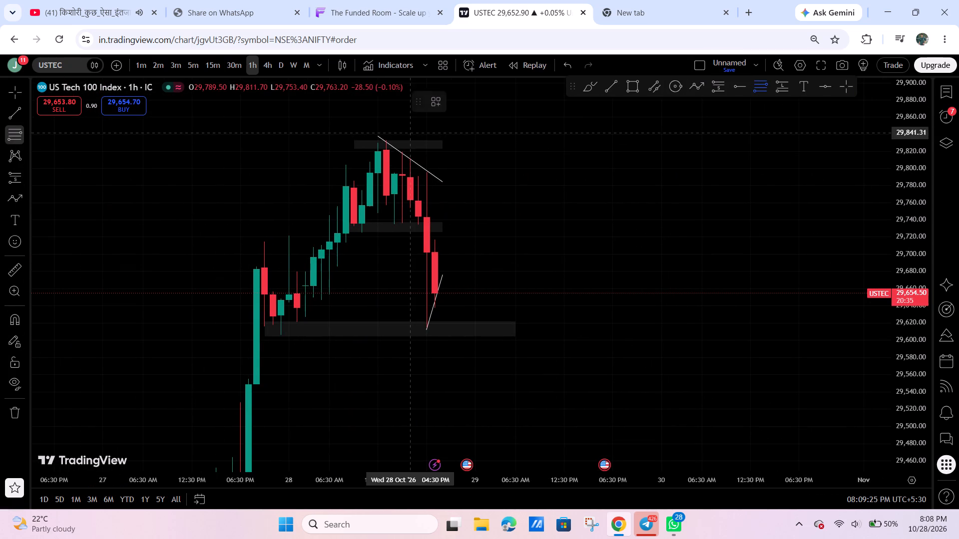
click(390, 138)
click(499, 331)
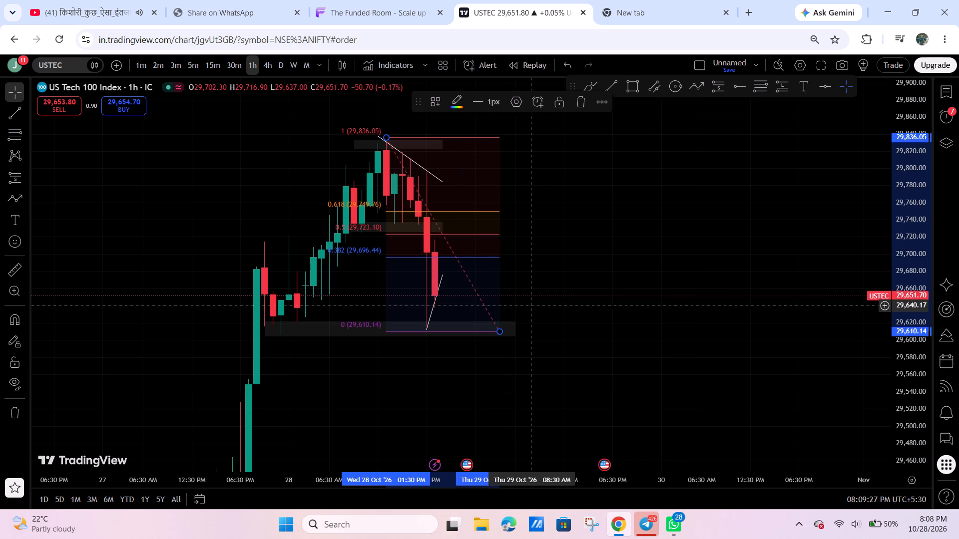
drag(539, 292, 575, 296)
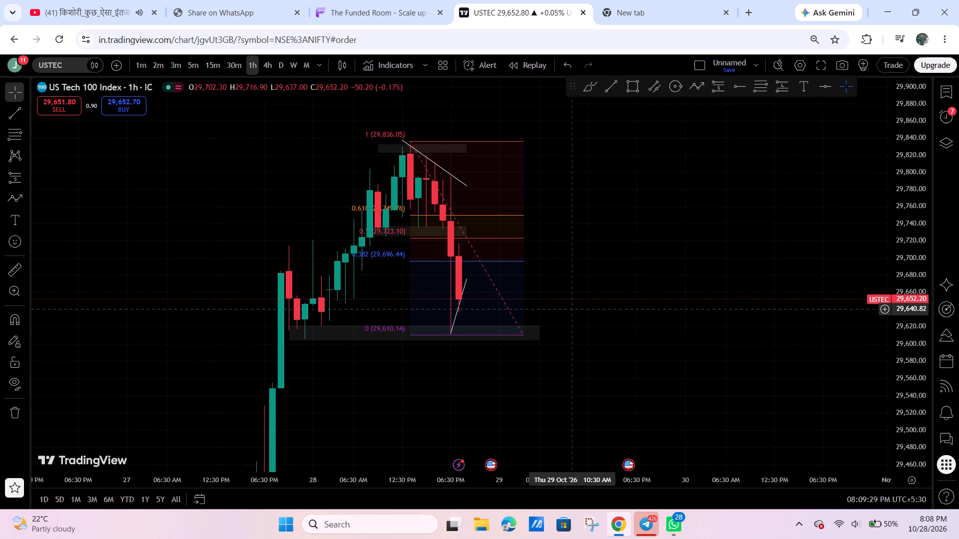
On the 15-minute USTEC chart, extend the middle zone rectangle forward to early 29 Oct, with its price range at 29,735.66 to 29,722.56.
click(211, 65)
scroll(597, 339, down, 3)
drag(639, 387, 604, 410)
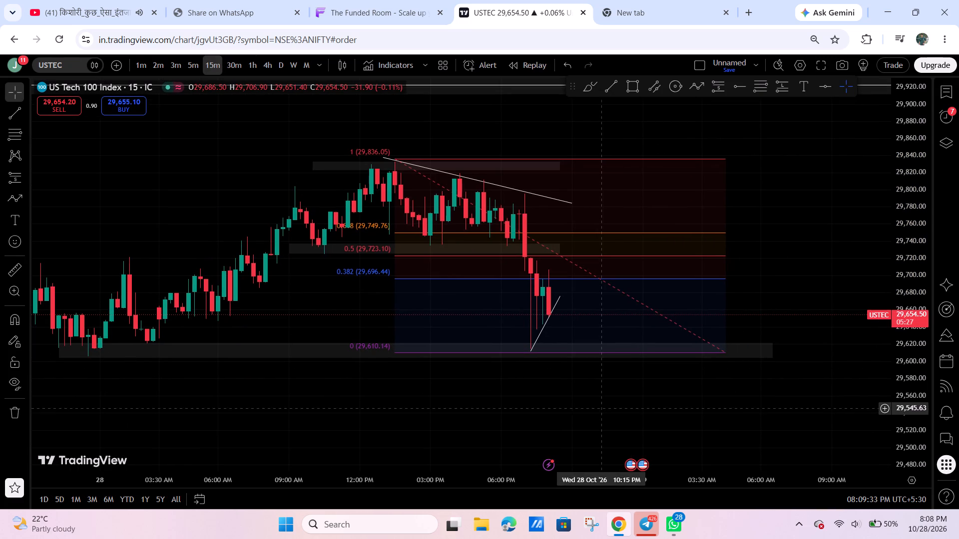
click(632, 90)
right_click(396, 245)
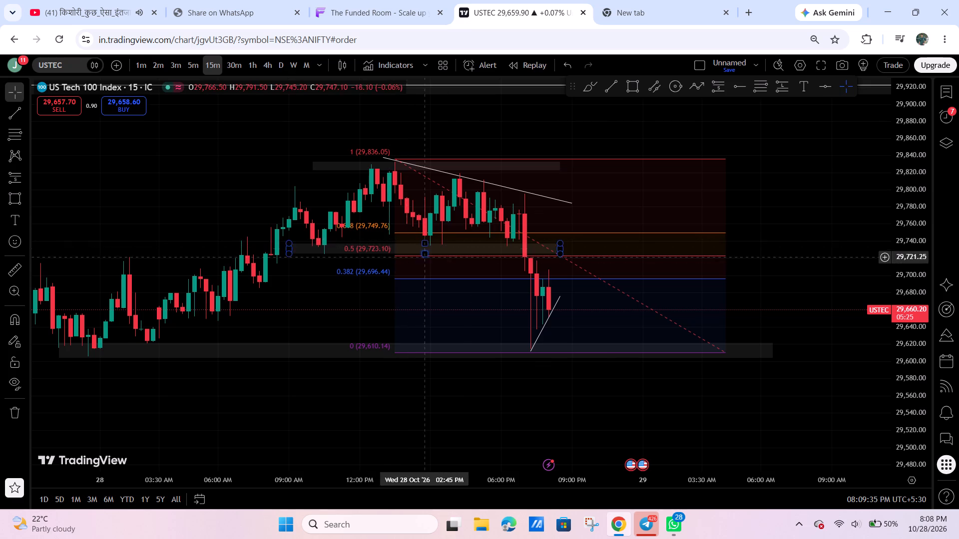
drag(560, 245, 636, 245)
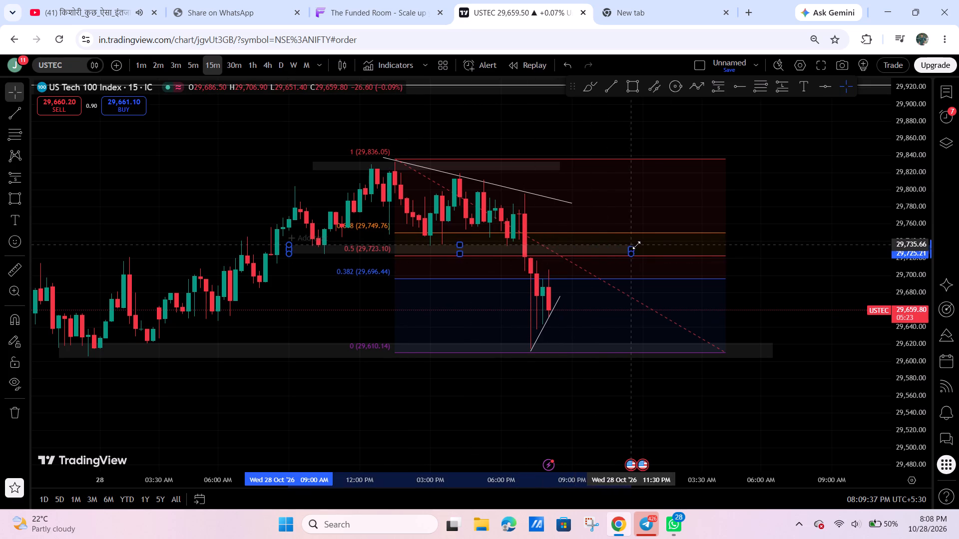
drag(636, 245, 655, 245)
click(472, 255)
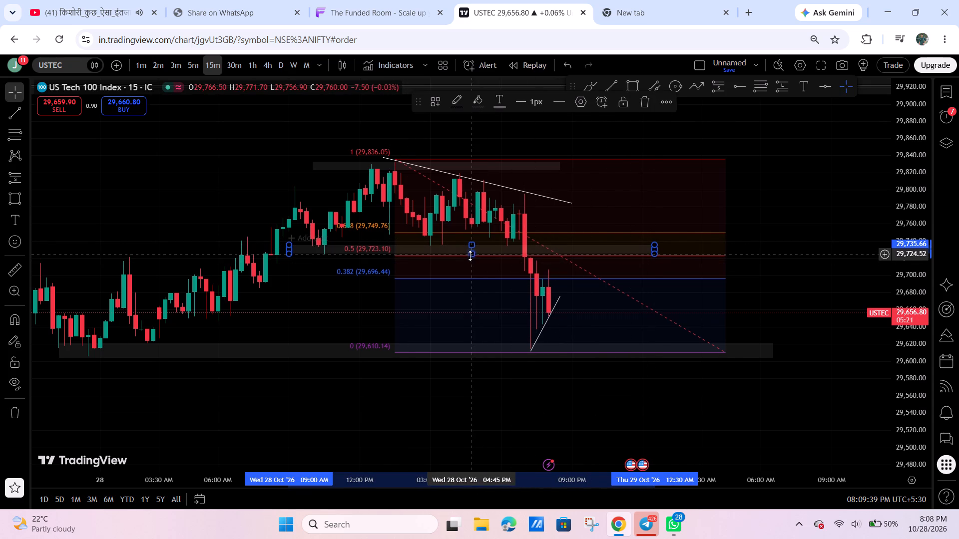
click(694, 123)
Delete the Fib Retracement drawn from the 28 Oct swing high.
click(723, 156)
click(722, 159)
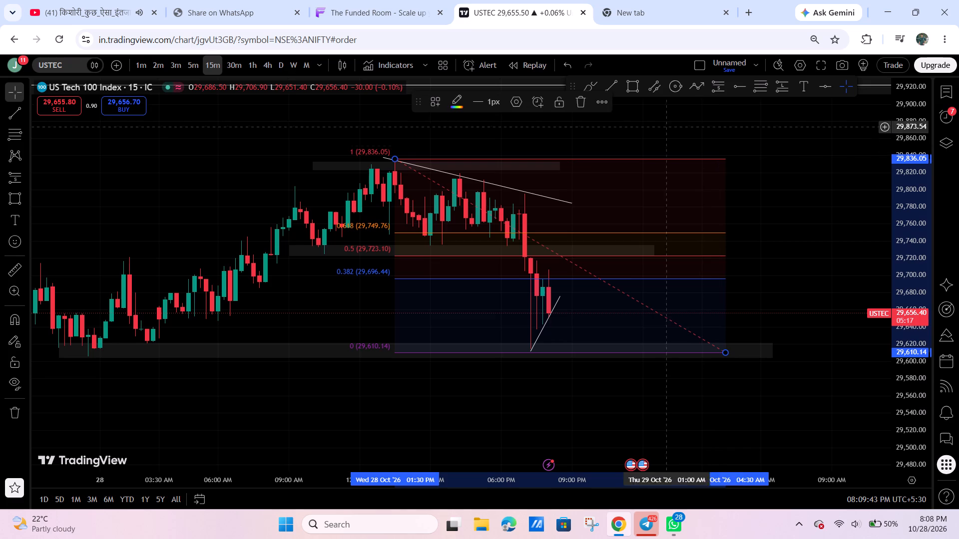
click(587, 99)
Delete the short rising trend line at the latest swing low on the 15-minute USTEC chart.
scroll(625, 211, down, 6)
drag(768, 271, 673, 240)
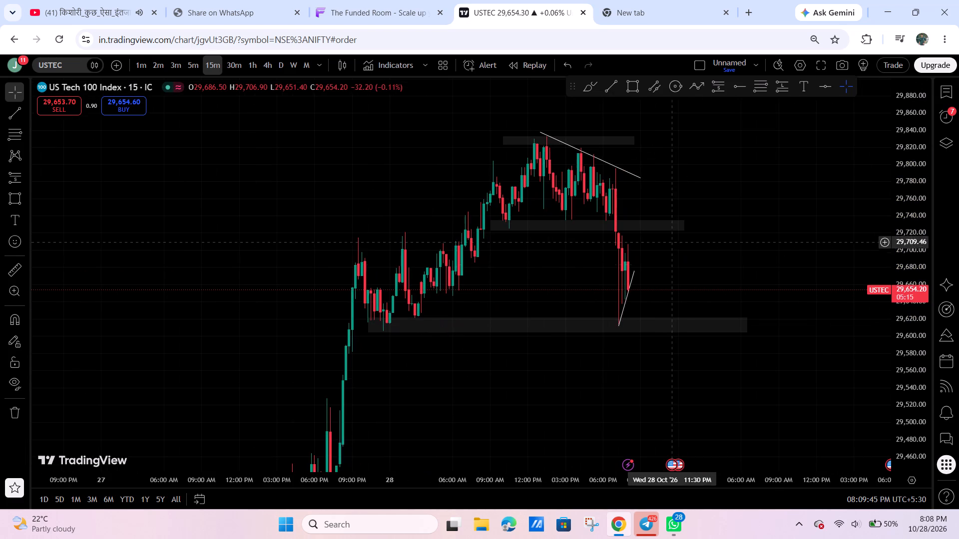
click(638, 271)
click(619, 104)
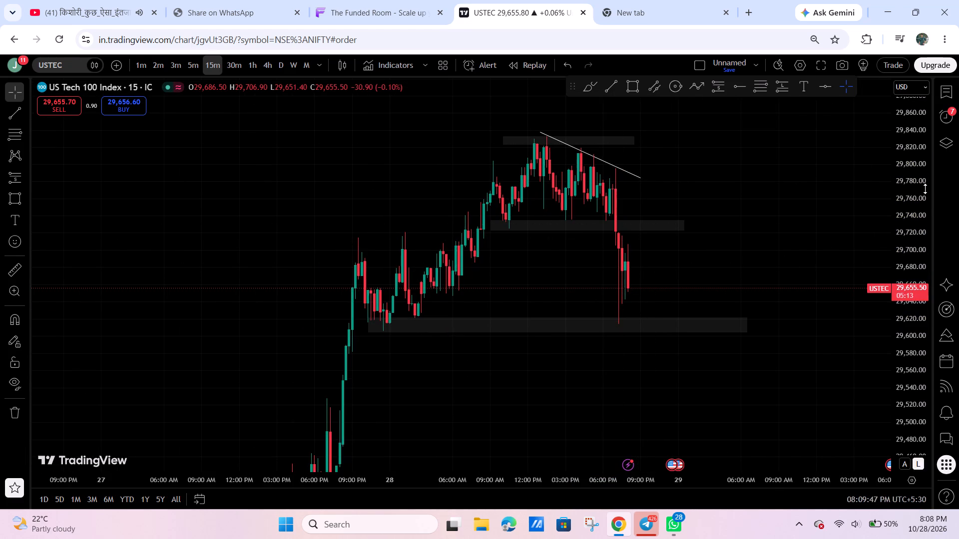
Add a price alert on USTEC at 29,615.52, inside the lower support zone.
drag(914, 174, 884, 298)
drag(802, 297, 836, 266)
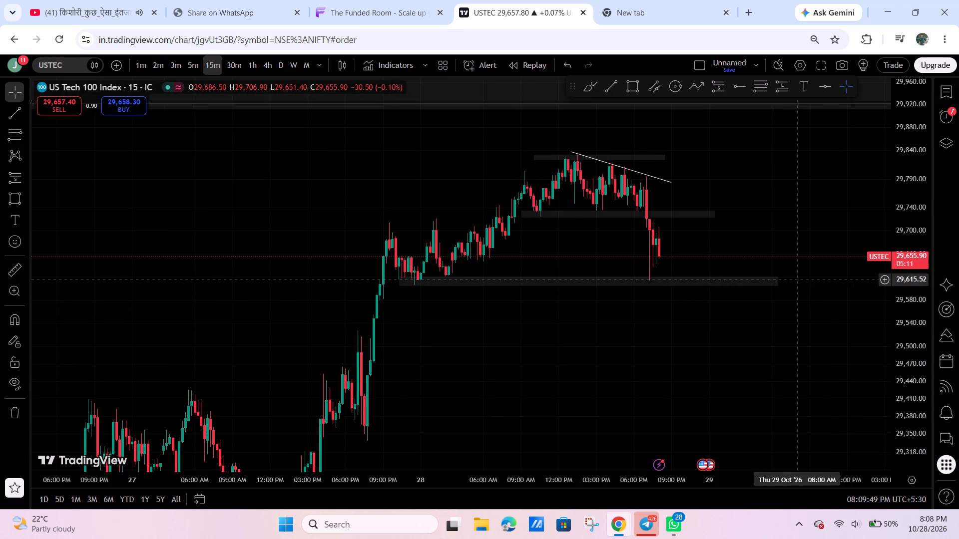
click(884, 279)
click(830, 298)
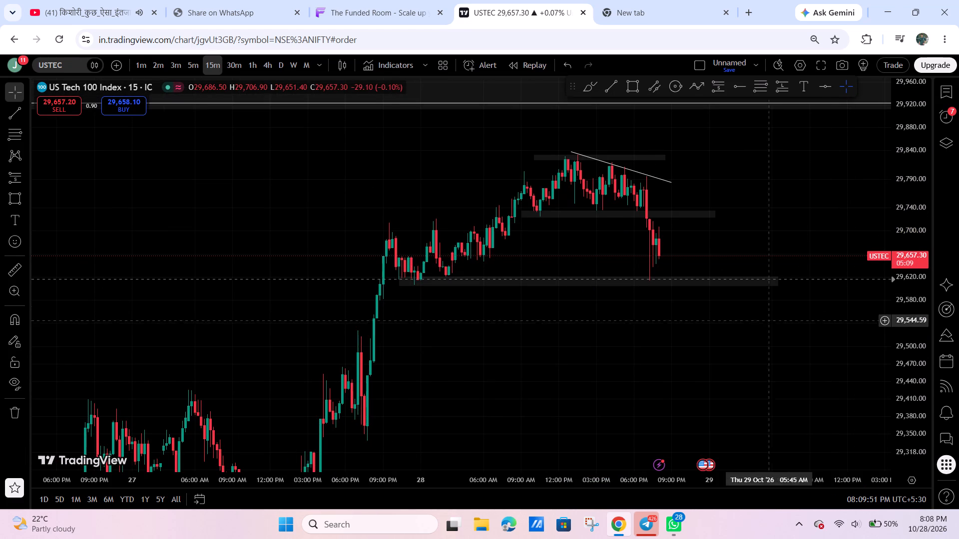
Examine USTEC's latest drop between the middle and lower zones on the 15-minute and 5-minute charts.
scroll(742, 346, up, 5)
drag(743, 347, 763, 379)
drag(902, 382, 886, 204)
drag(692, 244, 741, 236)
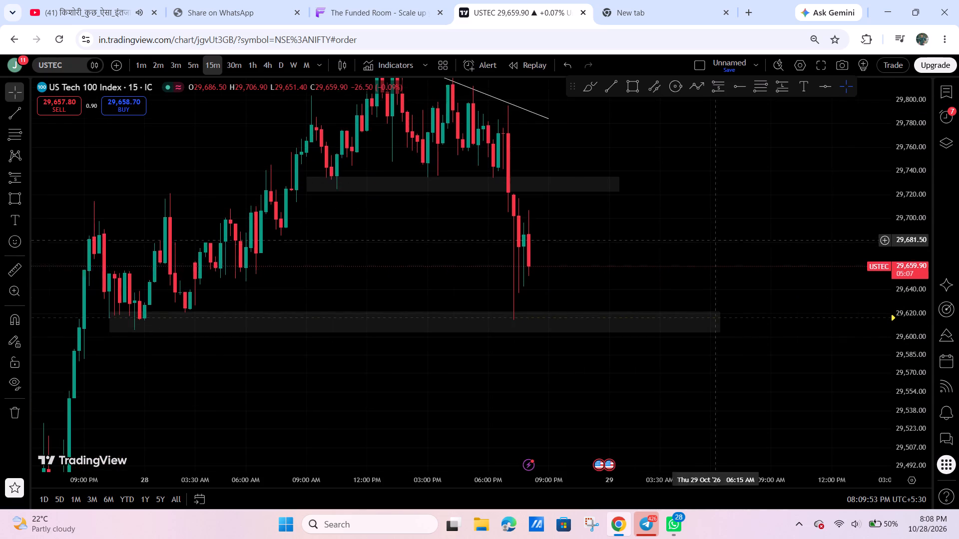
drag(741, 236, 779, 228)
drag(903, 162, 870, 318)
drag(198, 64, 193, 64)
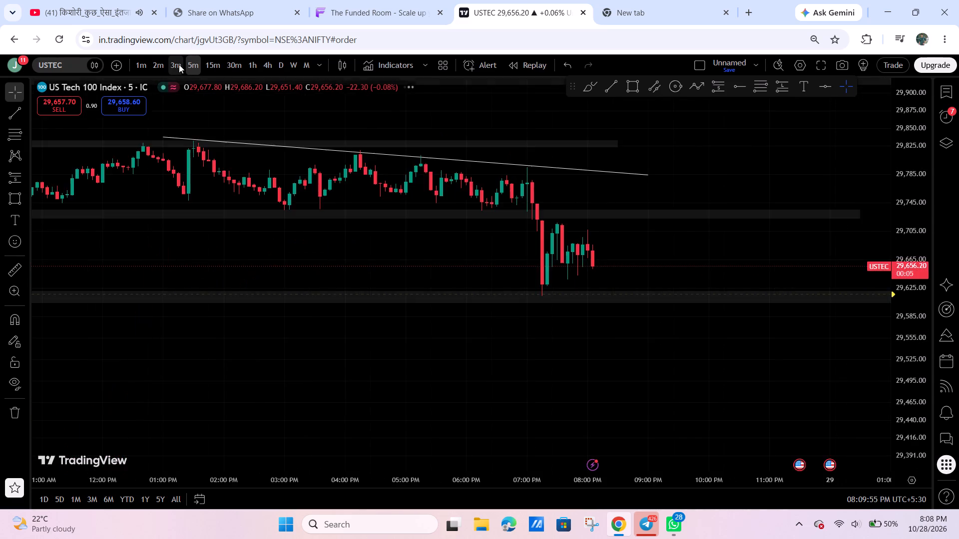
On the 3-minute USTEC chart, draw a rising trend line from the 19:18 low at 29,614.44 to about 29,675 at 20:30.
click(179, 64)
scroll(650, 327, down, 5)
drag(907, 384, 902, 176)
scroll(662, 344, up, 7)
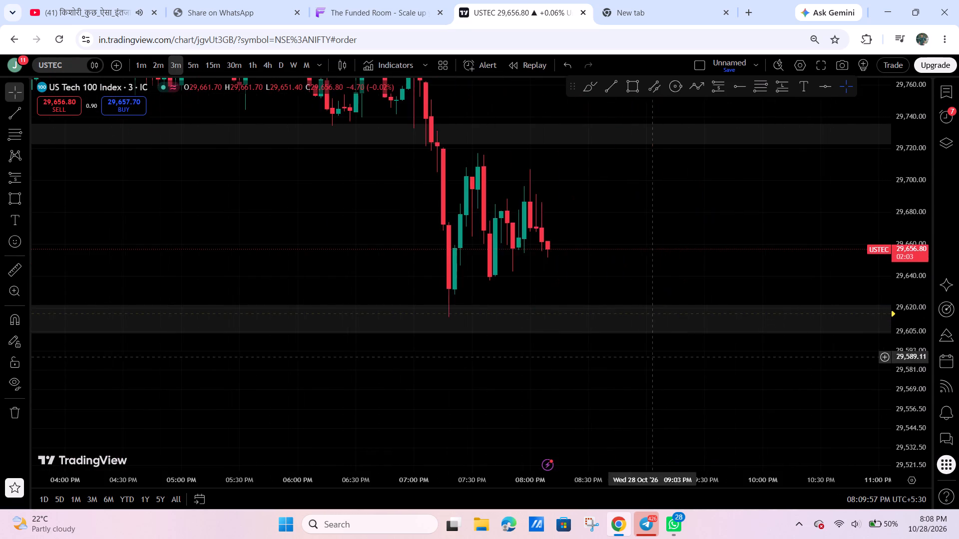
scroll(606, 252, up, 3)
drag(597, 218, 670, 204)
click(606, 89)
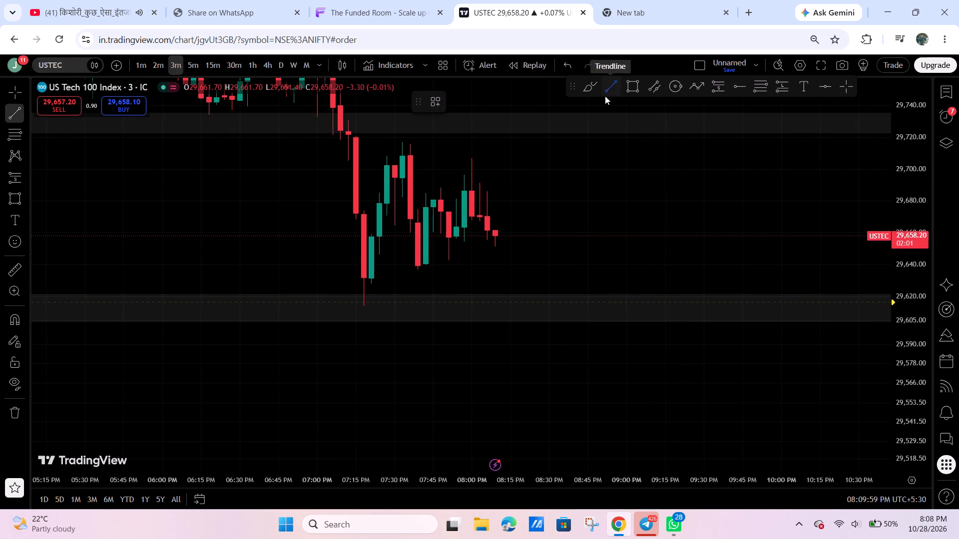
click(367, 305)
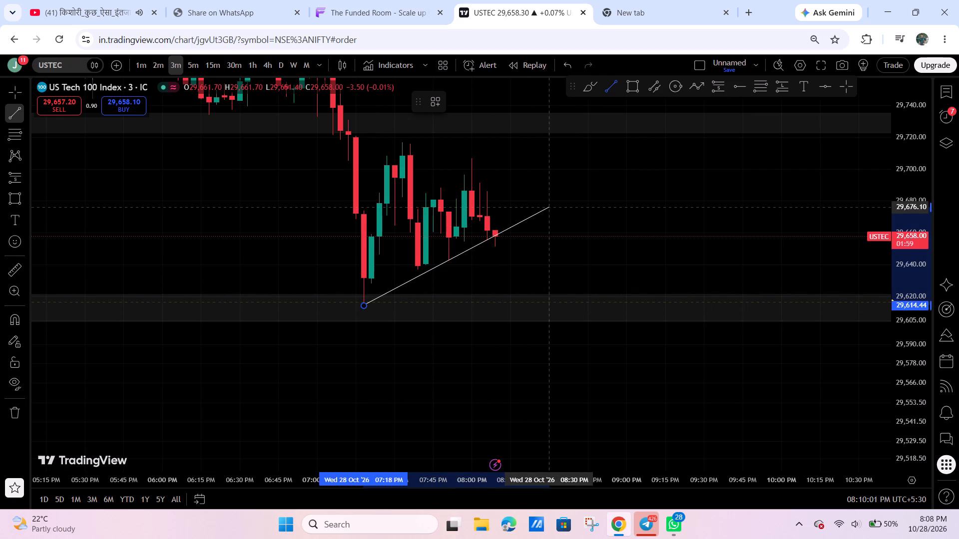
click(551, 210)
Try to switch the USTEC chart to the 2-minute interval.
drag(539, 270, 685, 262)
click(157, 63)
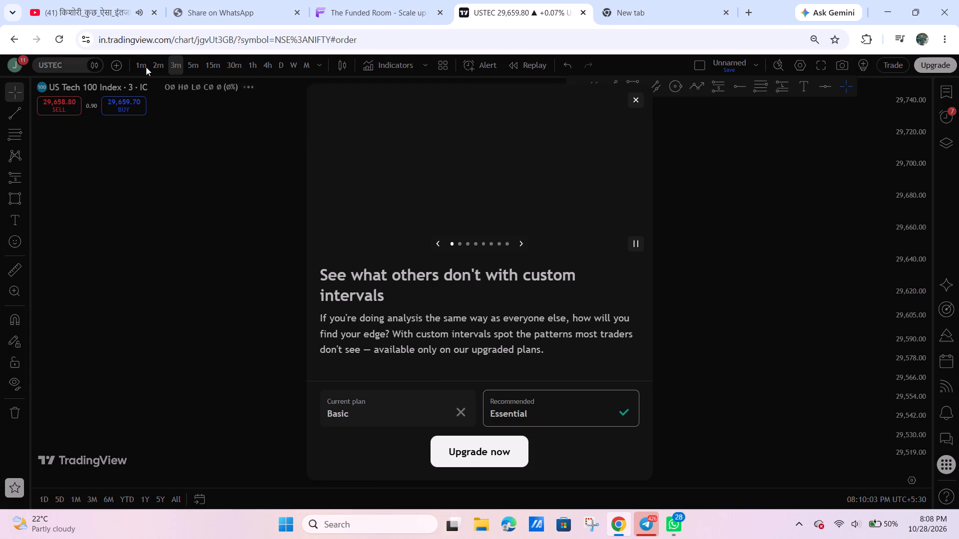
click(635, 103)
Examine USTEC's 3-minute price action against the new rising trend line, the falling trend line and the marked zones.
scroll(629, 241, down, 2)
drag(812, 218, 816, 243)
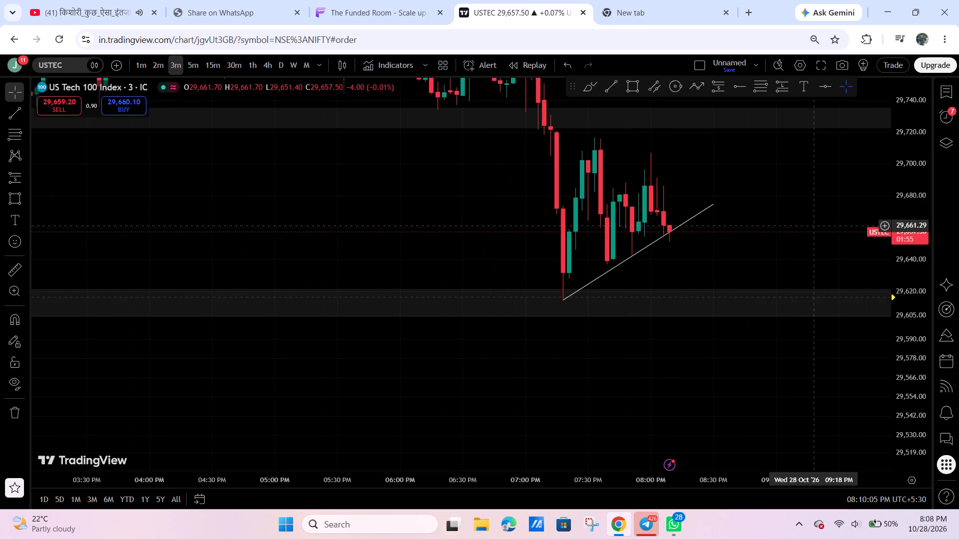
drag(816, 243, 816, 243)
drag(904, 203, 883, 271)
drag(832, 240, 813, 287)
scroll(468, 282, down, 3)
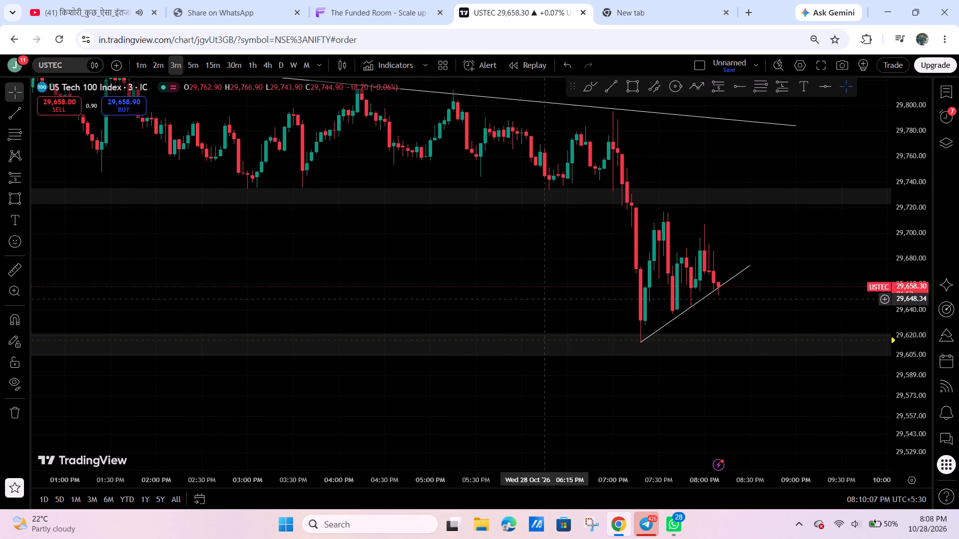
scroll(428, 281, down, 6)
scroll(474, 277, down, 6)
drag(603, 285, 528, 288)
drag(568, 337, 541, 338)
drag(538, 336, 533, 336)
drag(566, 293, 474, 301)
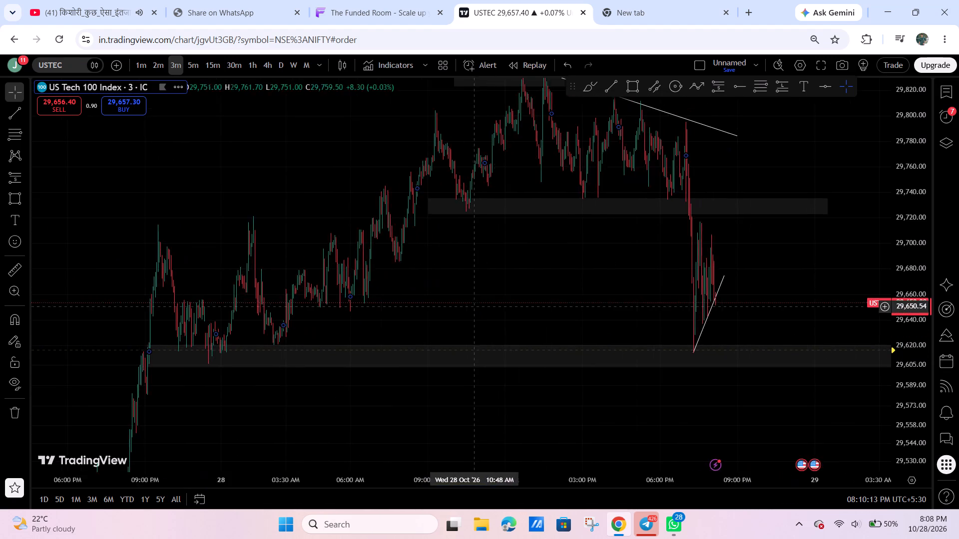
scroll(475, 306, up, 13)
drag(476, 305, 840, 227)
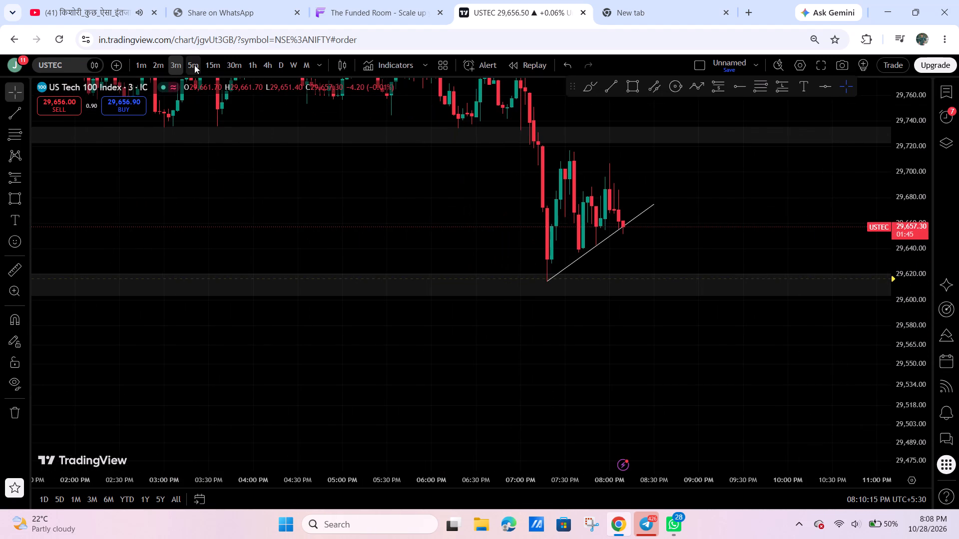
Examine USTEC's wider structure around the marked zones and trend lines on the 5-minute and 15-minute charts.
click(194, 65)
drag(914, 163, 853, 376)
scroll(611, 257, down, 2)
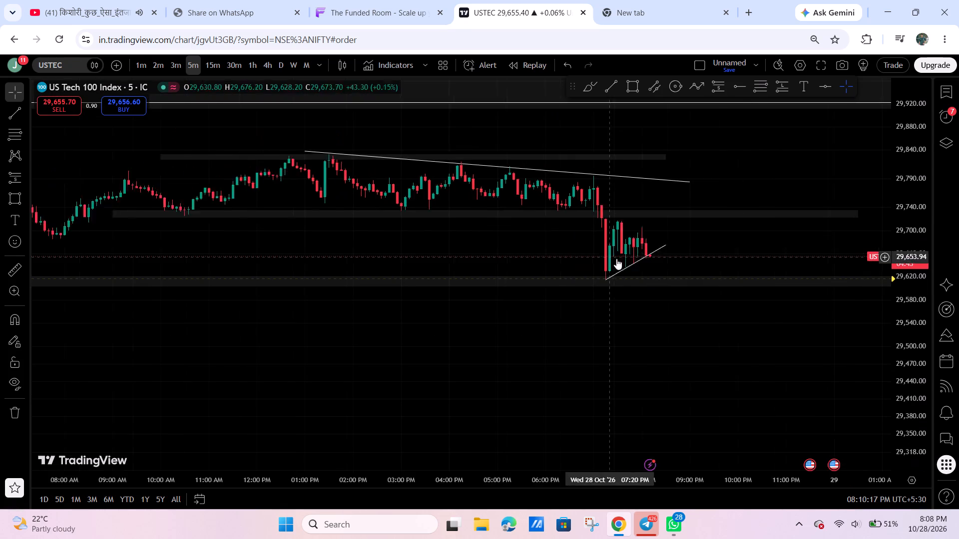
scroll(616, 259, down, 8)
click(211, 66)
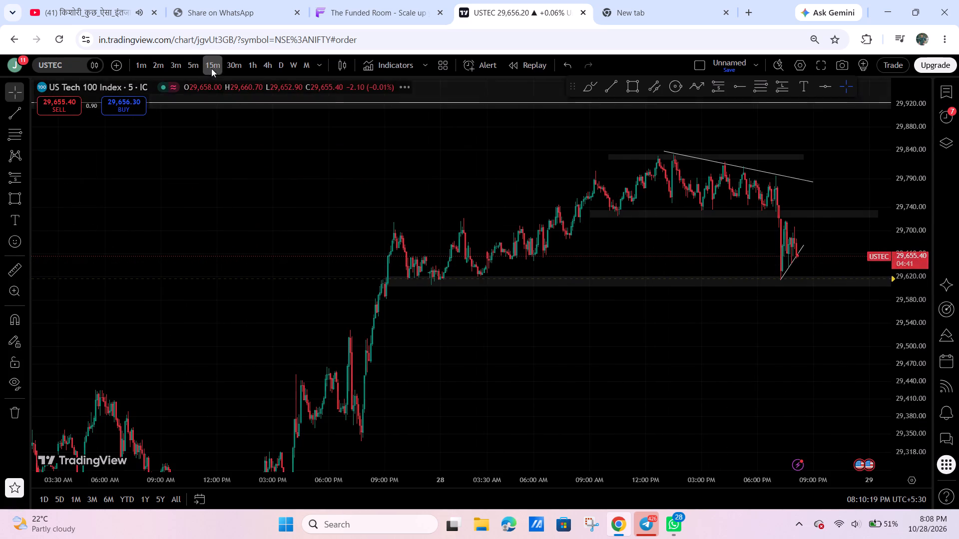
scroll(737, 317, up, 11)
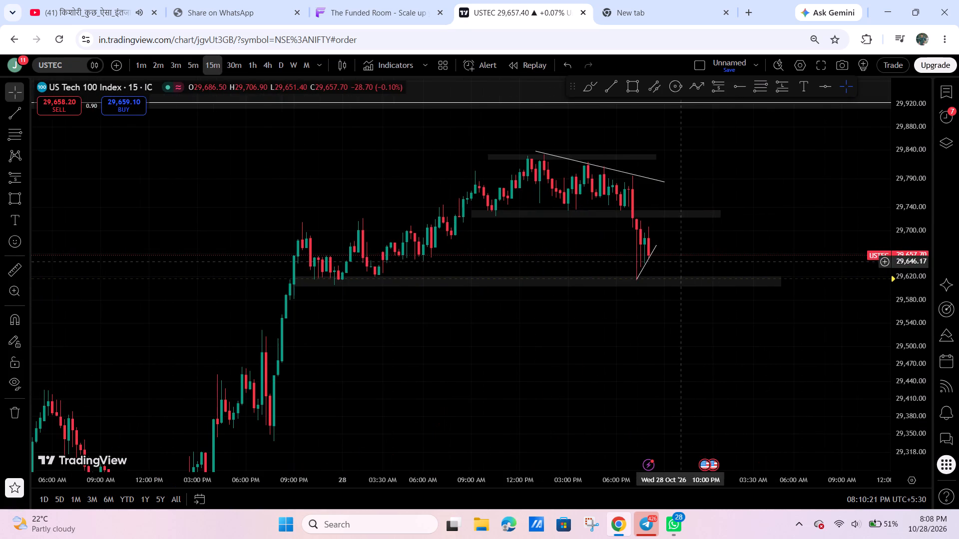
drag(693, 254, 799, 251)
drag(924, 225, 892, 302)
drag(844, 339, 791, 351)
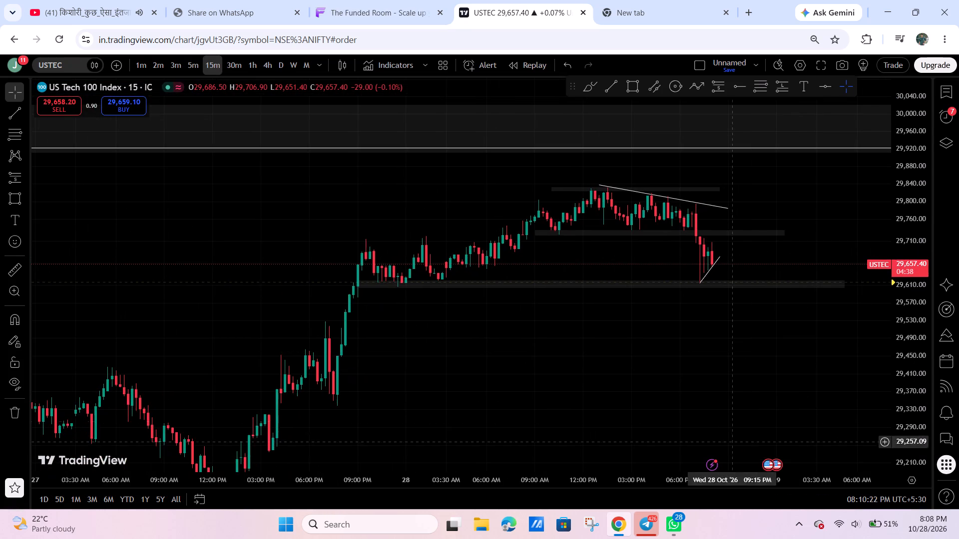
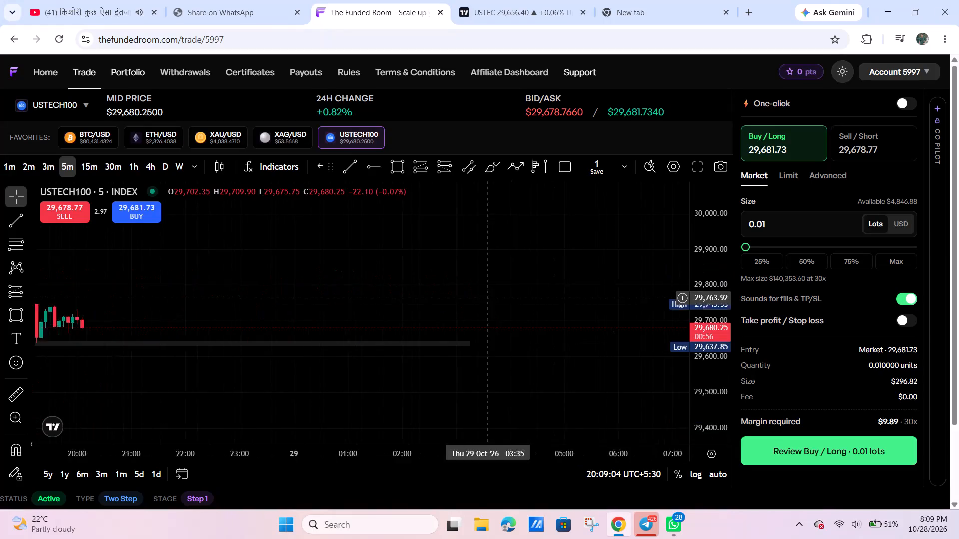
Examine USTECH100's 5-minute price action above the marked support zone.
drag(136, 330, 574, 324)
drag(707, 400, 672, 220)
drag(562, 319, 707, 272)
scroll(634, 347, up, 12)
drag(700, 235, 688, 284)
drag(524, 270, 662, 283)
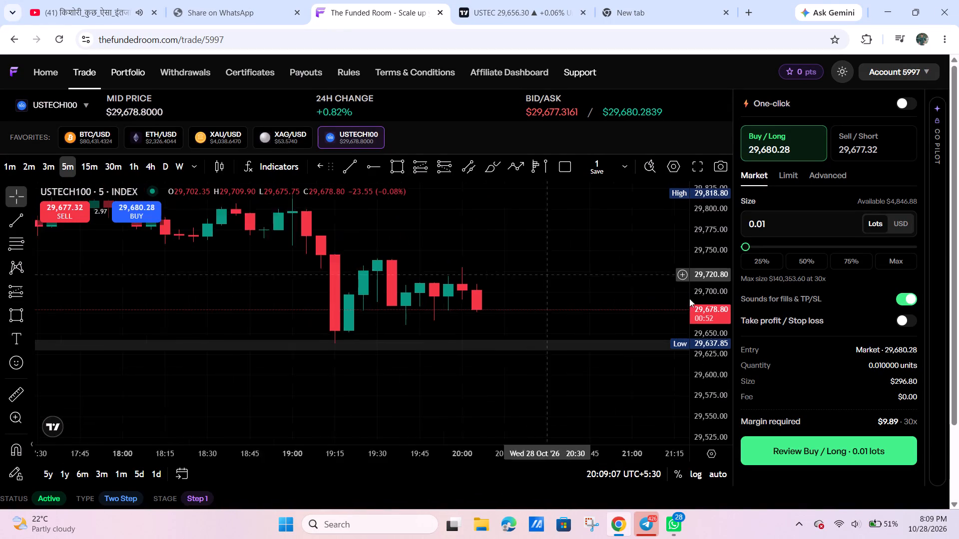
drag(722, 360, 695, 246)
On the 1-hour USTECH100 chart, raise the top edge of the support zone to about 29,653.
click(151, 172)
click(138, 167)
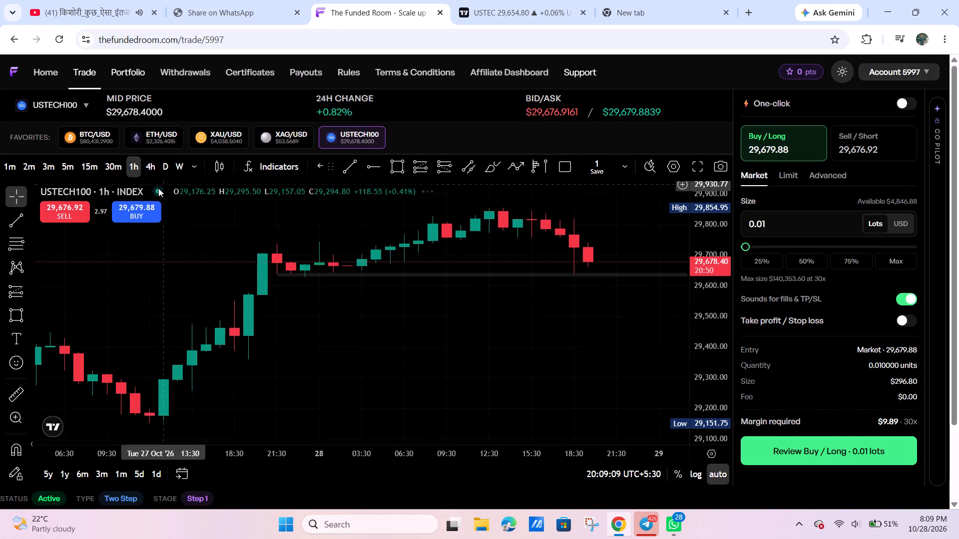
scroll(508, 311, down, 6)
drag(709, 384, 709, 164)
drag(639, 226, 556, 483)
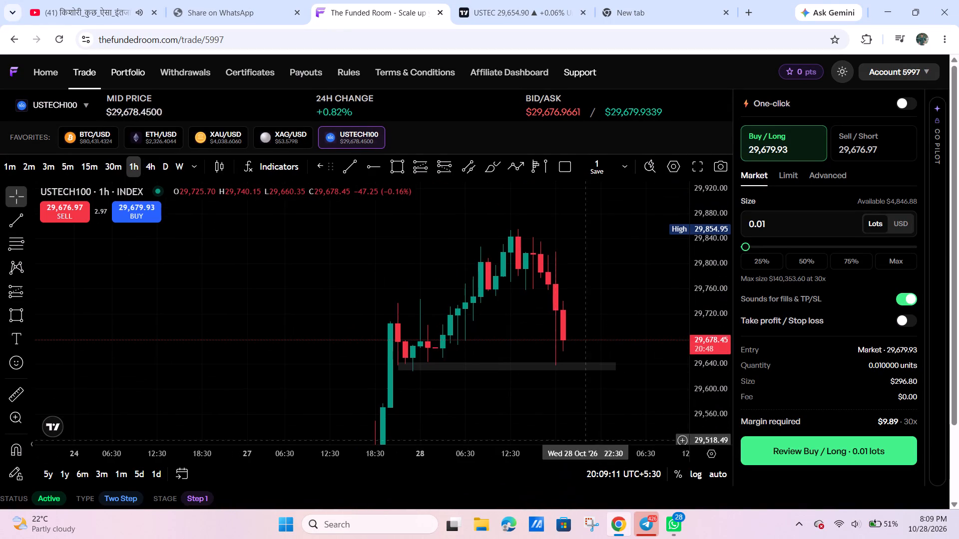
drag(712, 297, 707, 319)
drag(626, 324, 658, 320)
scroll(601, 348, up, 4)
drag(456, 355, 464, 347)
click(496, 393)
Examine USTECH100's wider 1-hour structure around the support zone, back through the mid-October swings.
scroll(622, 320, down, 3)
drag(633, 307, 540, 284)
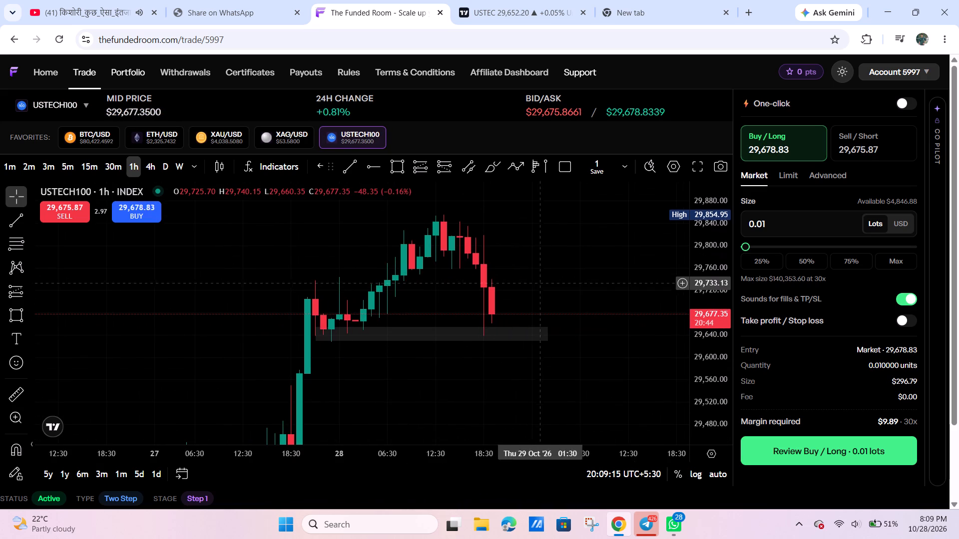
drag(696, 266, 678, 288)
drag(613, 289, 497, 279)
scroll(497, 301, down, 6)
drag(579, 378, 584, 350)
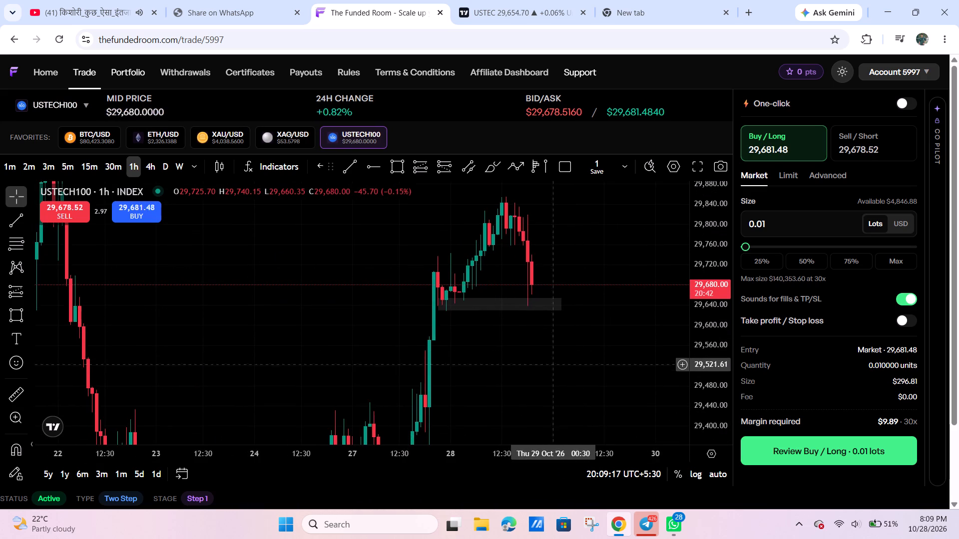
scroll(517, 372, down, 3)
drag(707, 227, 674, 360)
drag(641, 378, 617, 296)
scroll(619, 287, down, 4)
drag(630, 345, 628, 324)
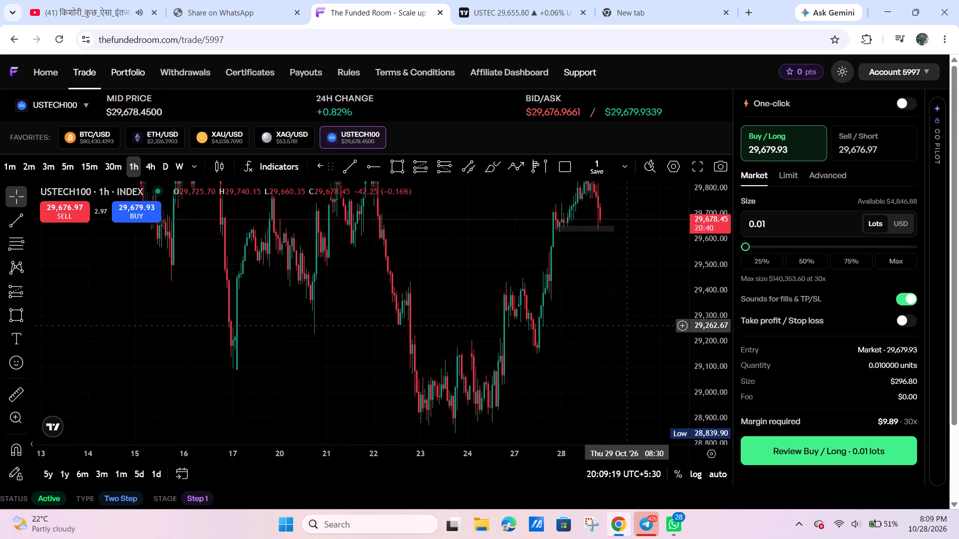
drag(628, 324, 497, 370)
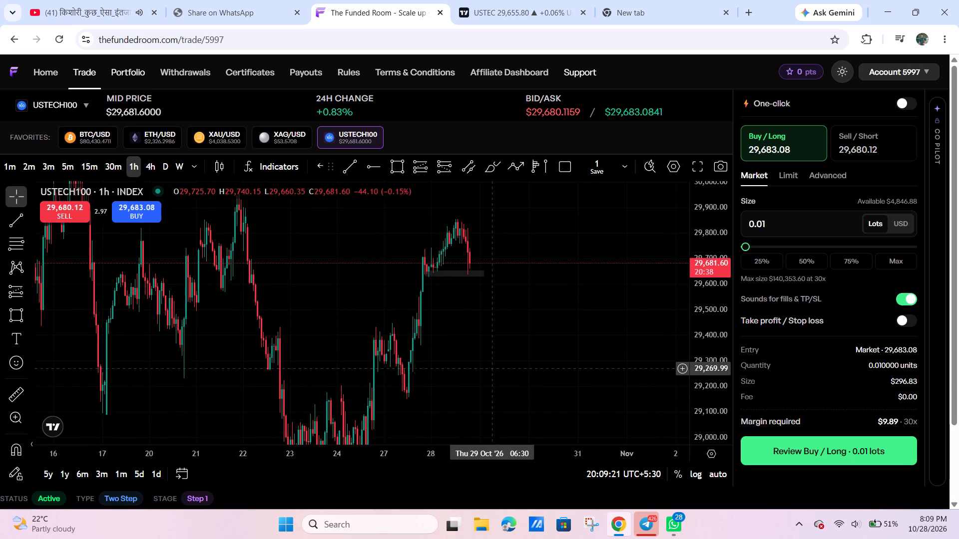
drag(479, 343, 567, 398)
Draw a Fib Retracement on the 1-hour USTECH100 chart from the swing high at 29,855.05 down to the low at 29,637.90.
drag(721, 380, 677, 173)
scroll(620, 305, up, 8)
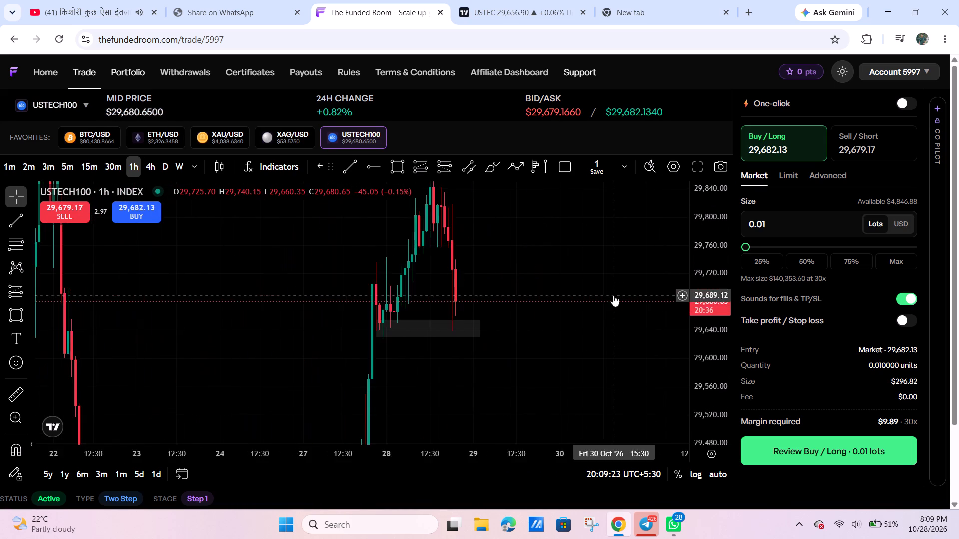
scroll(613, 295, up, 4)
drag(698, 218, 677, 283)
drag(607, 289, 670, 296)
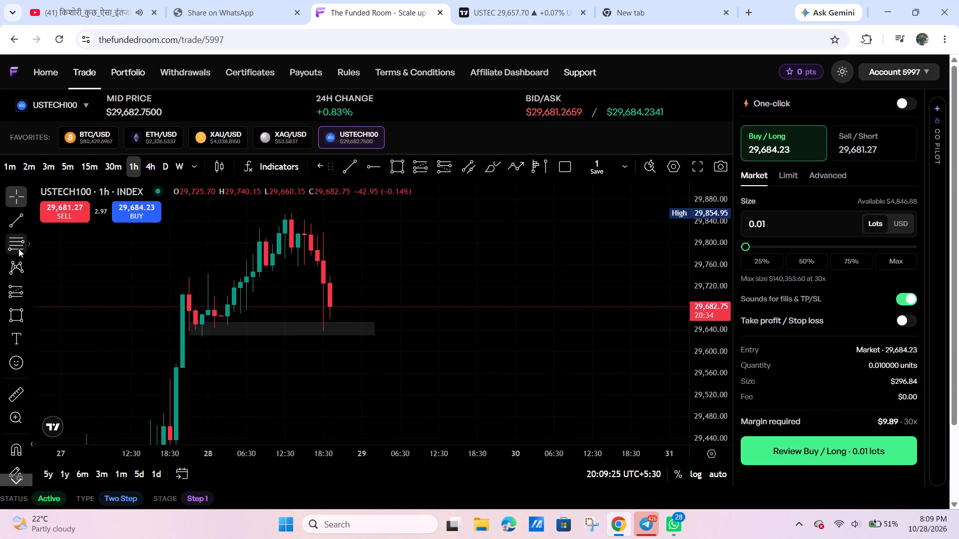
click(18, 241)
click(296, 213)
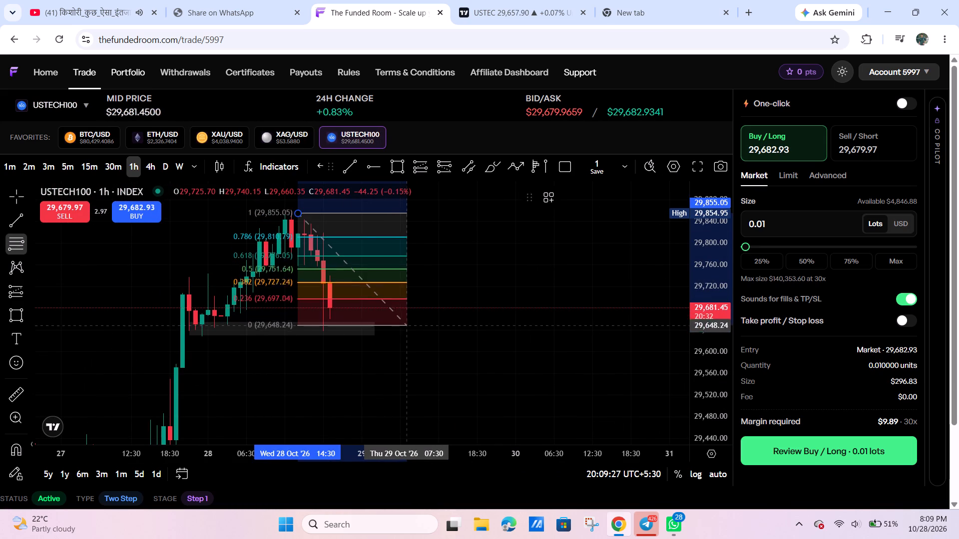
click(405, 331)
Draw a rectangle zone from 29,756.24 to 29,741.30 around the Fibonacci 0.5 level.
drag(454, 269, 512, 349)
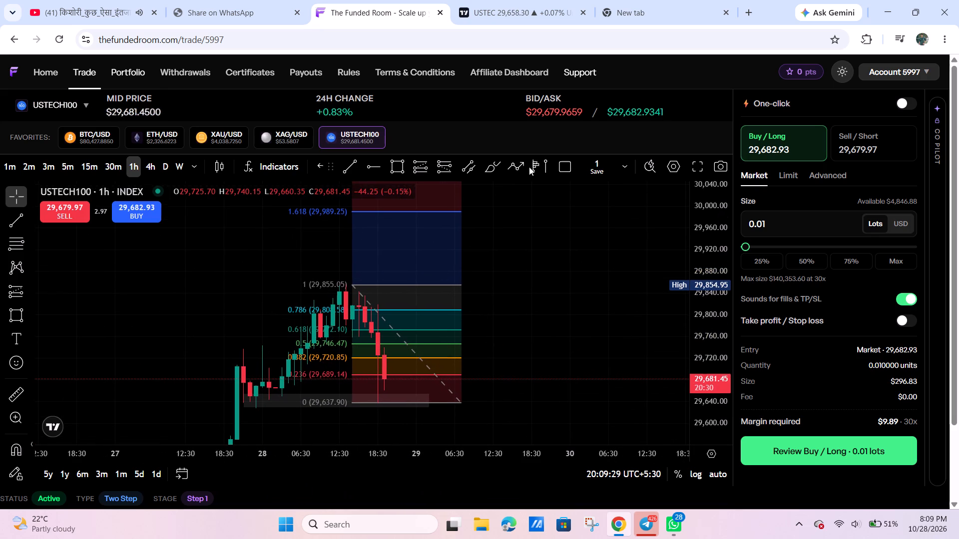
click(395, 163)
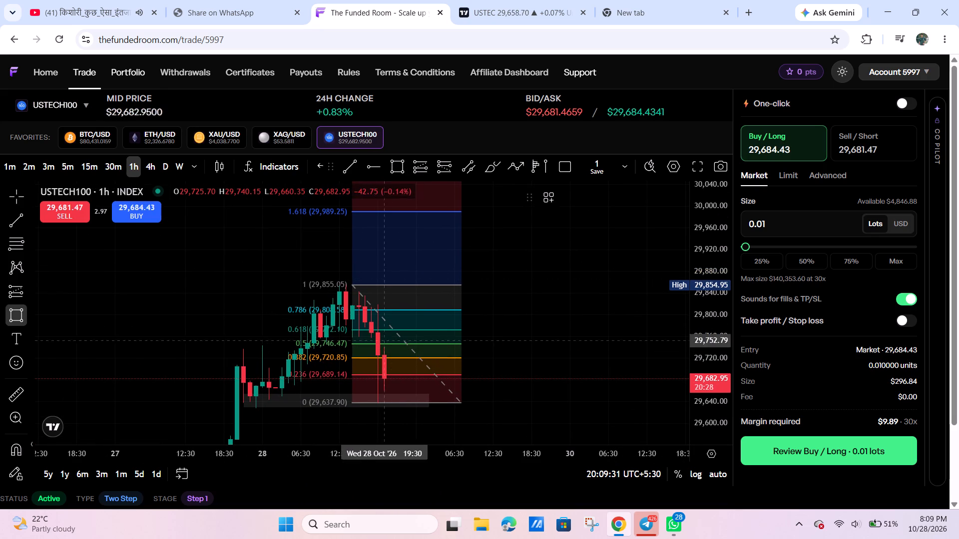
click(347, 338)
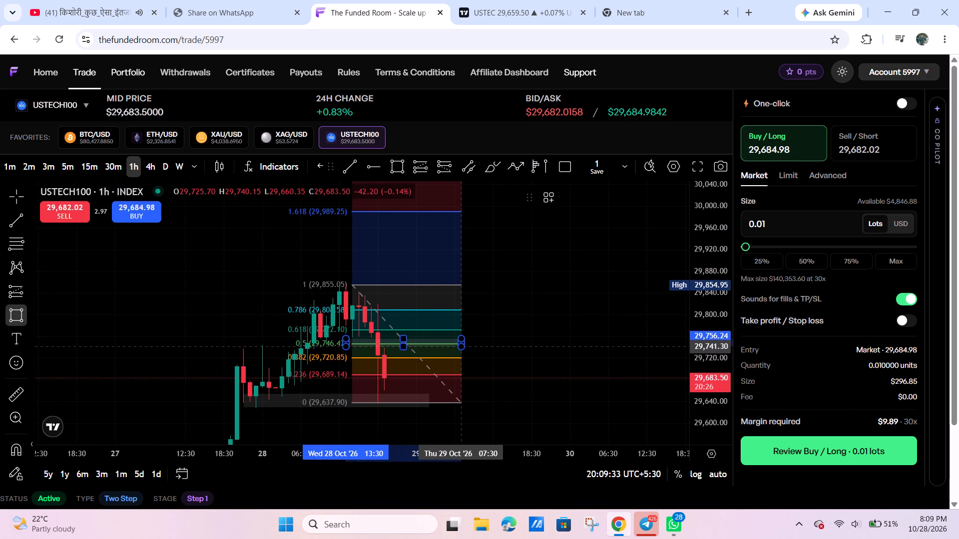
click(466, 346)
Delete the Fib Retracement from the 1-hour USTECH100 chart.
click(483, 277)
double_click(464, 256)
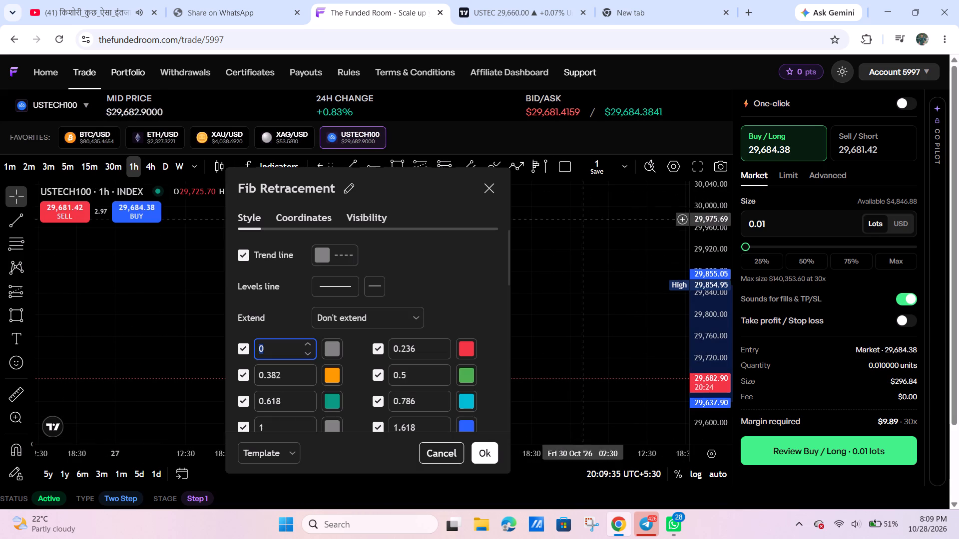
click(488, 190)
click(686, 199)
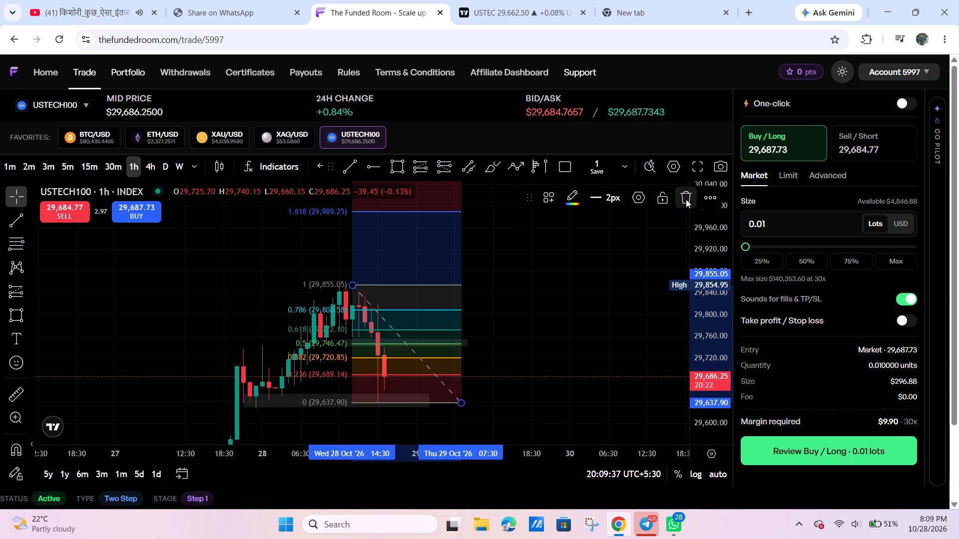
Resize the new upper zone to run from about 08:30 on 28 Oct to 00:30 on 29 Oct.
drag(701, 221, 693, 351)
drag(545, 352, 606, 340)
drag(697, 403, 672, 77)
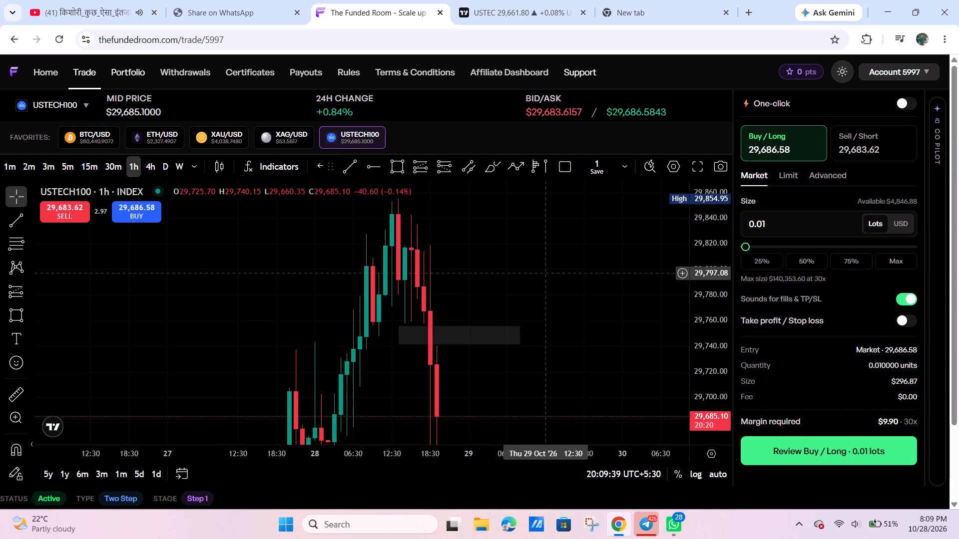
drag(519, 333, 468, 333)
drag(402, 333, 391, 333)
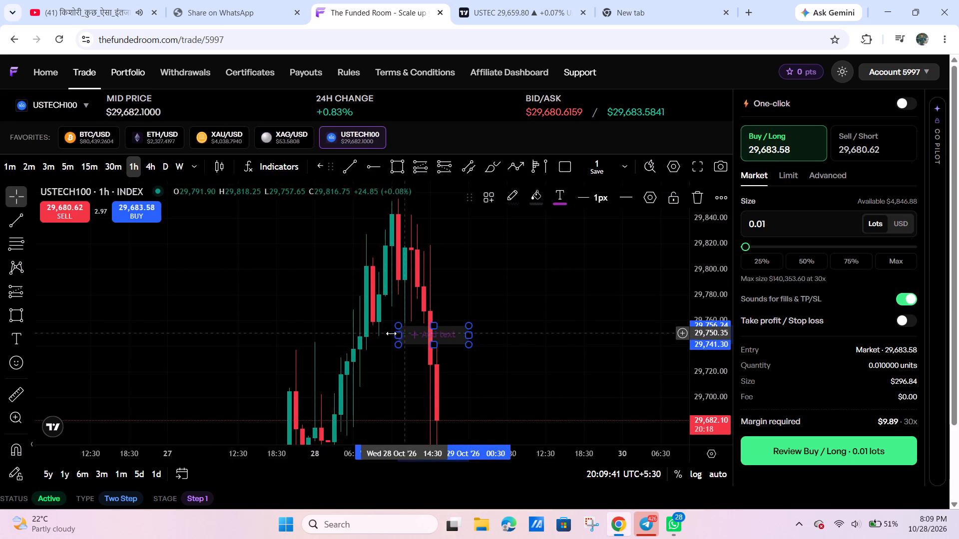
drag(391, 333, 368, 333)
click(492, 298)
Switch to TradingView's USTEC chart and examine the 15-minute price action around its zones and trend lines.
drag(722, 213, 673, 368)
drag(610, 359, 653, 268)
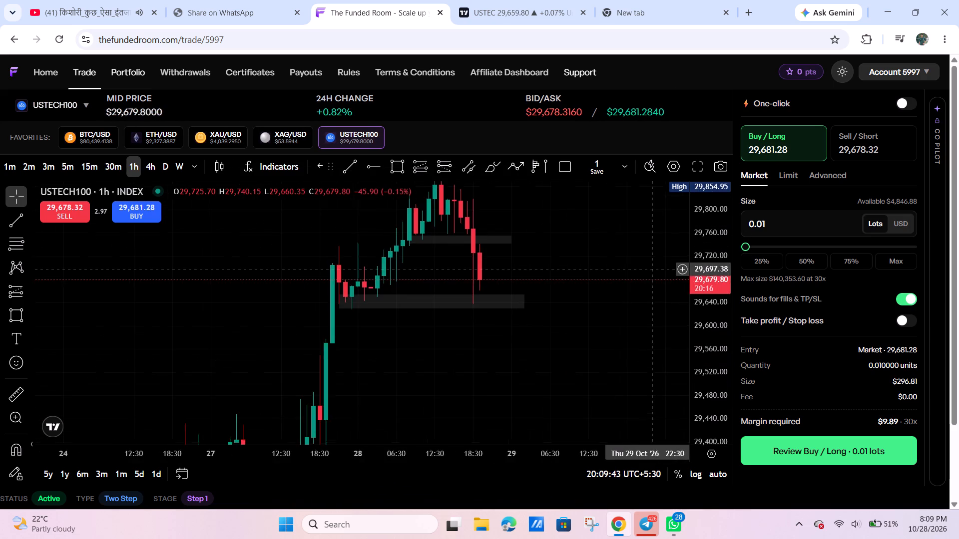
scroll(649, 269, down, 3)
drag(702, 261, 672, 344)
click(659, 349)
click(475, 0)
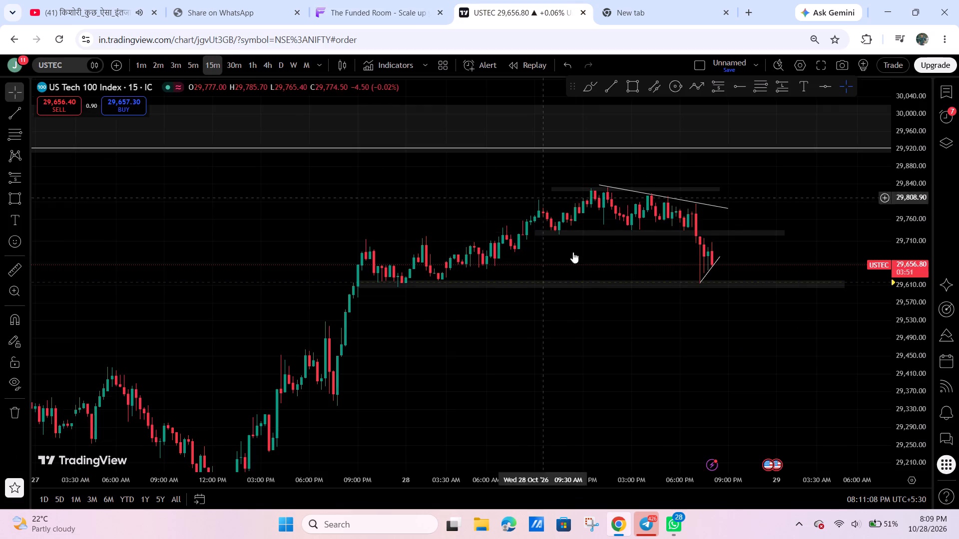
scroll(595, 305, up, 6)
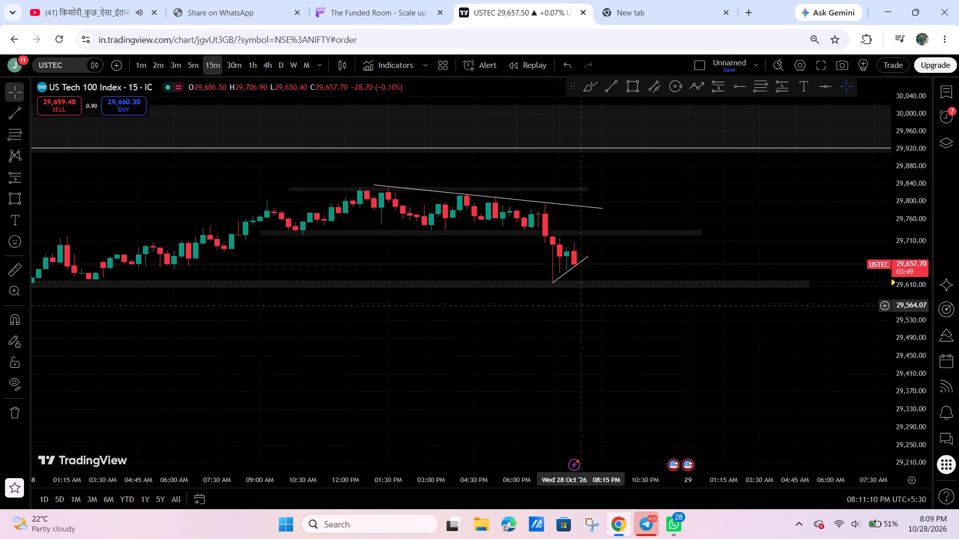
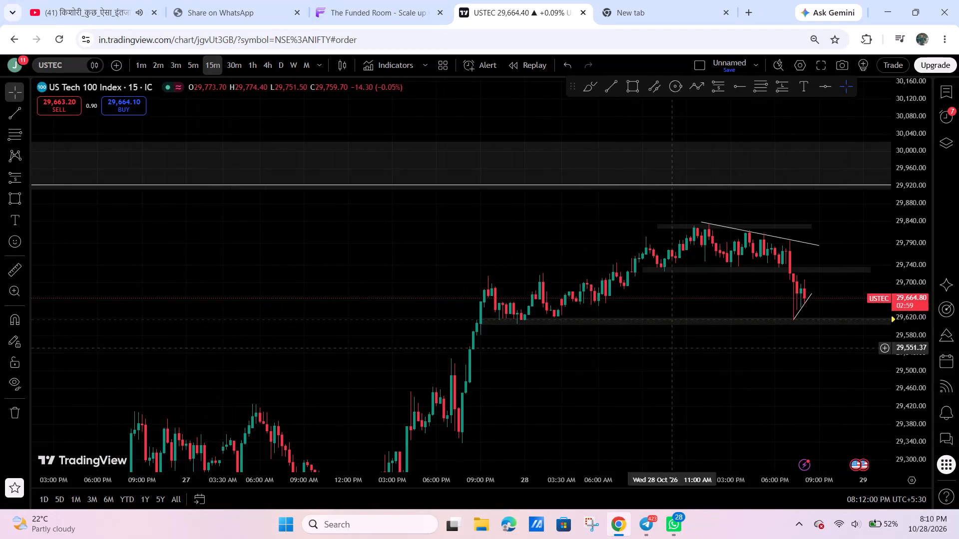
On the 1-hour USTEC chart, shorten the middle zone so it ends just after the latest candle on 28 Oct.
drag(733, 372, 448, 340)
click(251, 56)
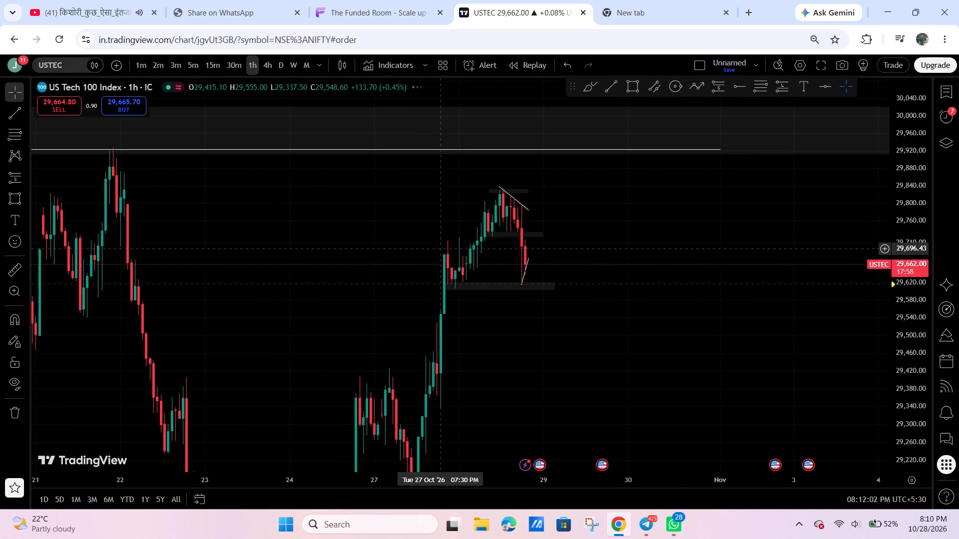
drag(581, 342, 780, 368)
scroll(776, 363, up, 6)
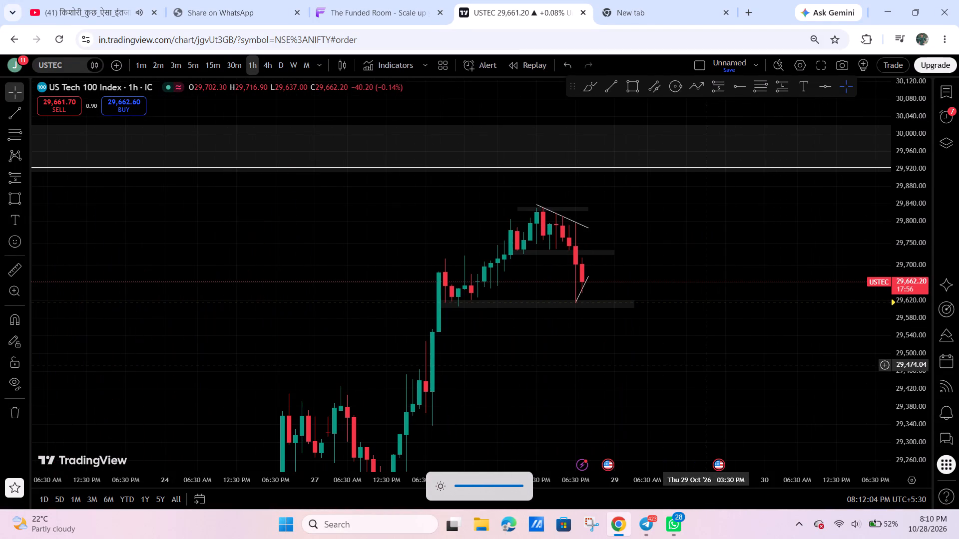
drag(904, 325, 864, 113)
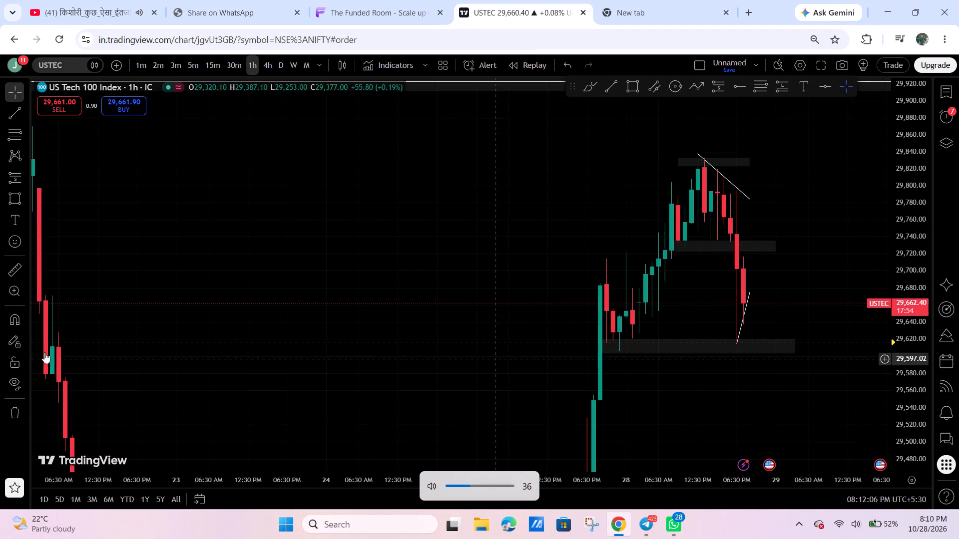
scroll(808, 268, up, 6)
drag(760, 289, 697, 292)
drag(680, 315, 681, 315)
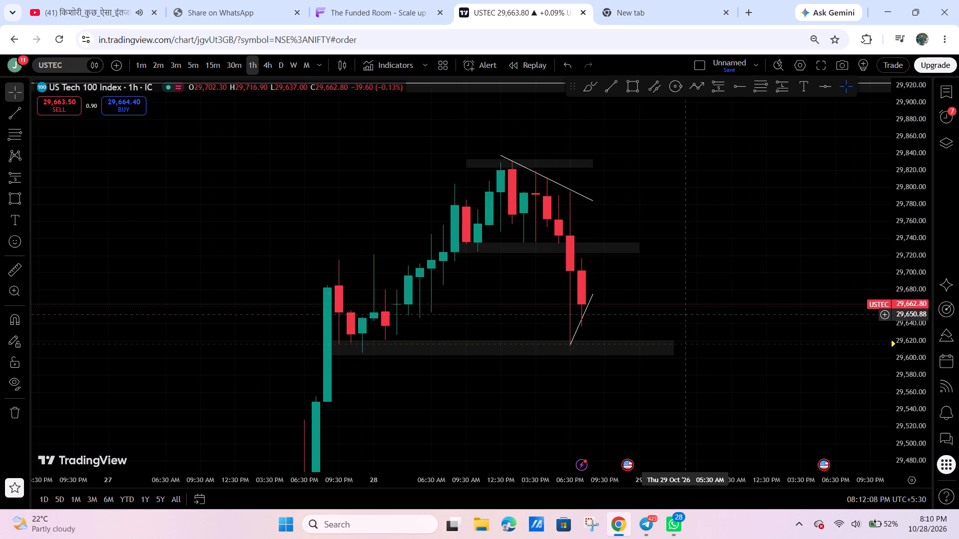
drag(681, 315, 738, 286)
drag(909, 138, 883, 223)
drag(810, 250, 721, 255)
drag(621, 231, 620, 231)
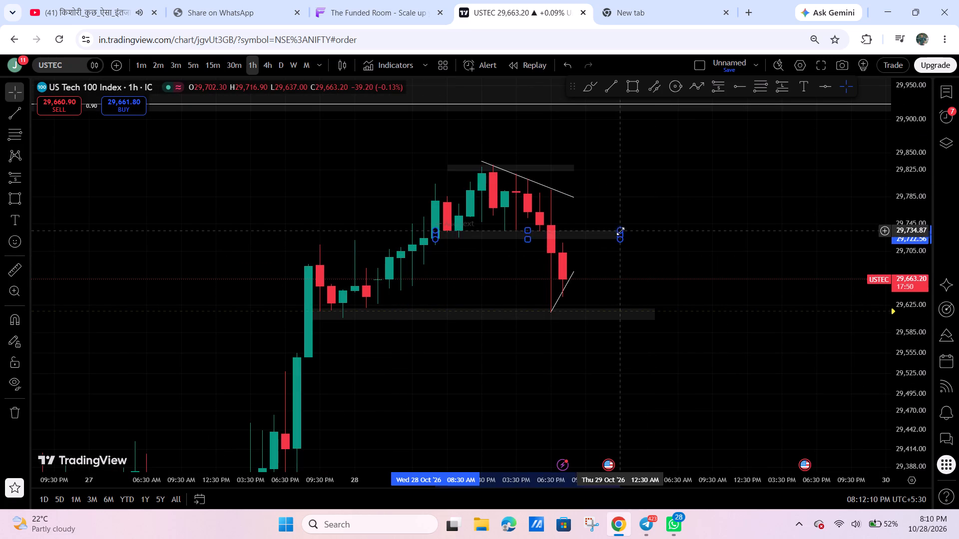
drag(620, 231, 577, 229)
Switch to The Funded Room's chart and examine the 1-hour USTECH100 price action around its zones.
drag(656, 203, 746, 202)
drag(903, 156, 884, 230)
drag(818, 254, 851, 270)
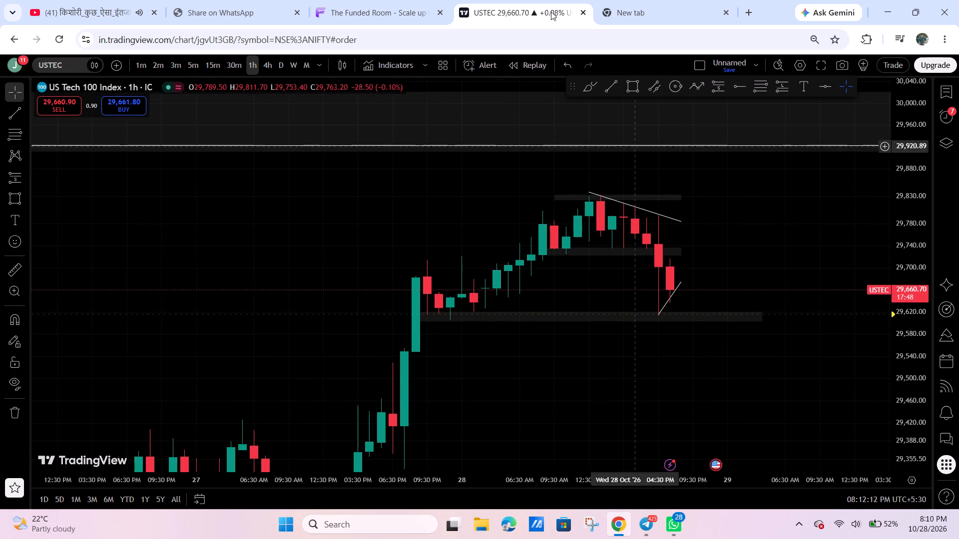
click(319, 0)
scroll(489, 289, up, 8)
drag(476, 295, 610, 329)
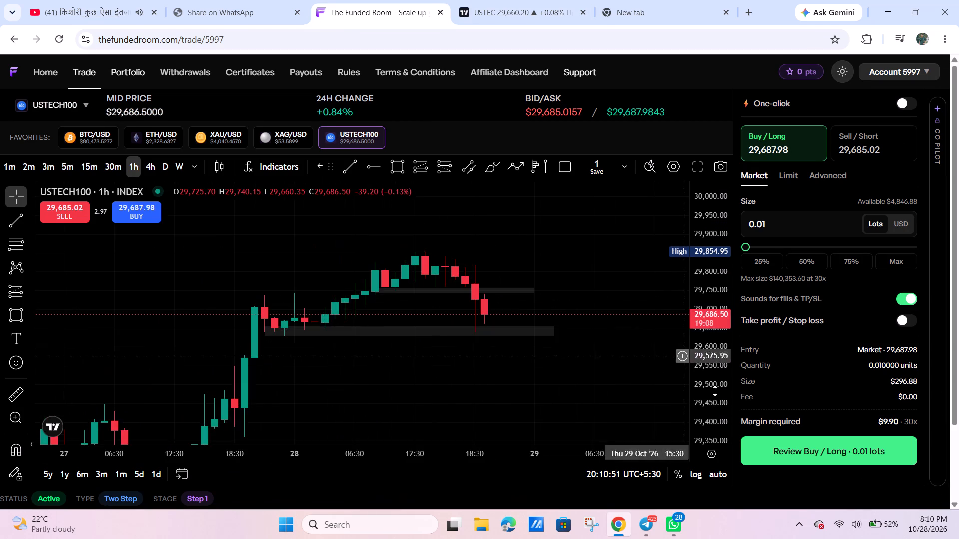
drag(699, 388, 665, 225)
drag(699, 248, 679, 285)
drag(647, 291, 636, 295)
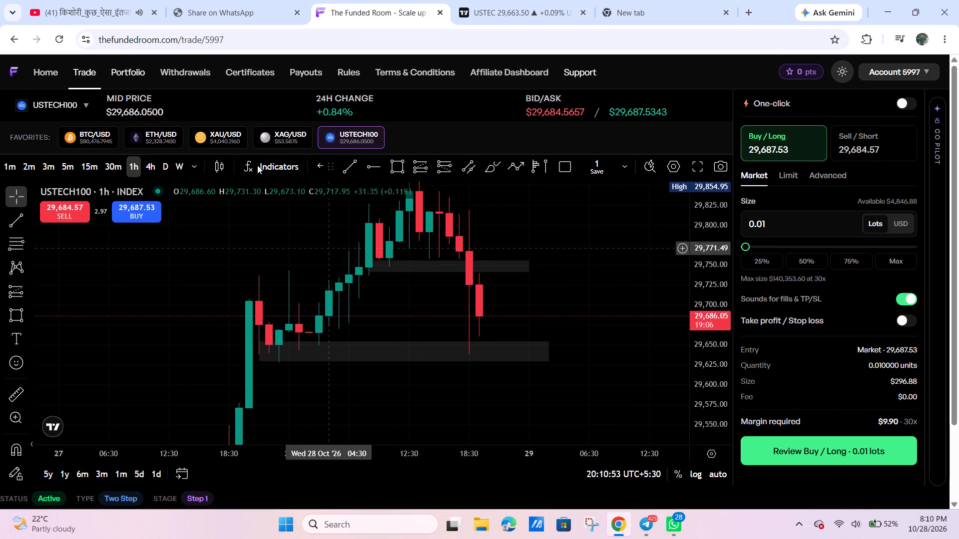
On the 4-hour USTECH100 chart, draw a narrow descending parallel channel from 30,053.61 on 16 Oct to about 29,751 on 31 Oct.
double_click(147, 154)
scroll(599, 326, down, 6)
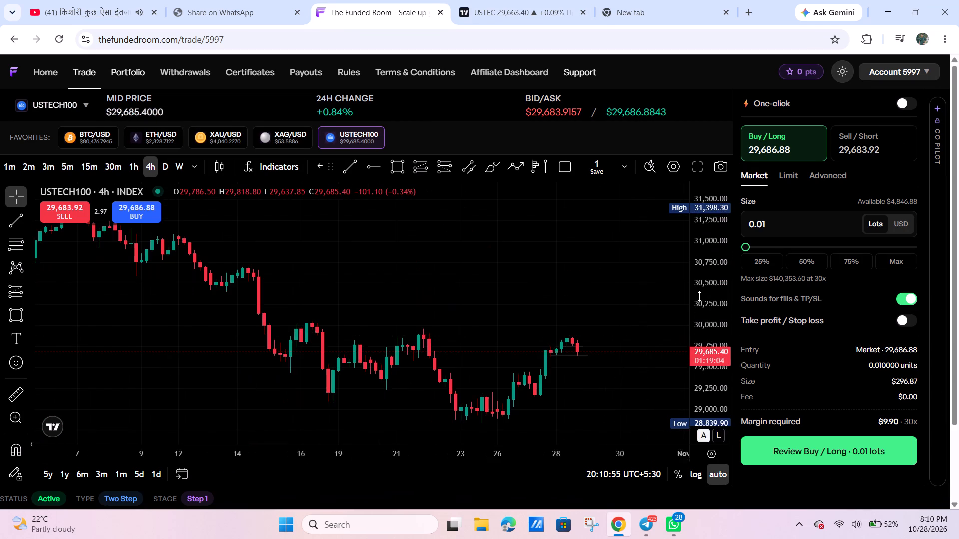
scroll(623, 313, down, 4)
drag(709, 391, 677, 233)
drag(627, 300, 592, 203)
drag(578, 244, 546, 246)
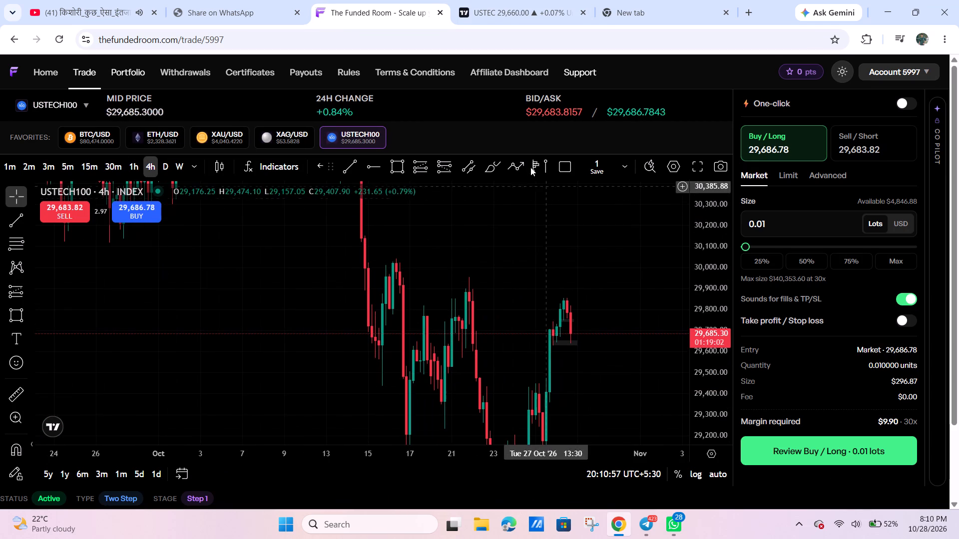
drag(470, 166, 467, 172)
drag(387, 251, 396, 256)
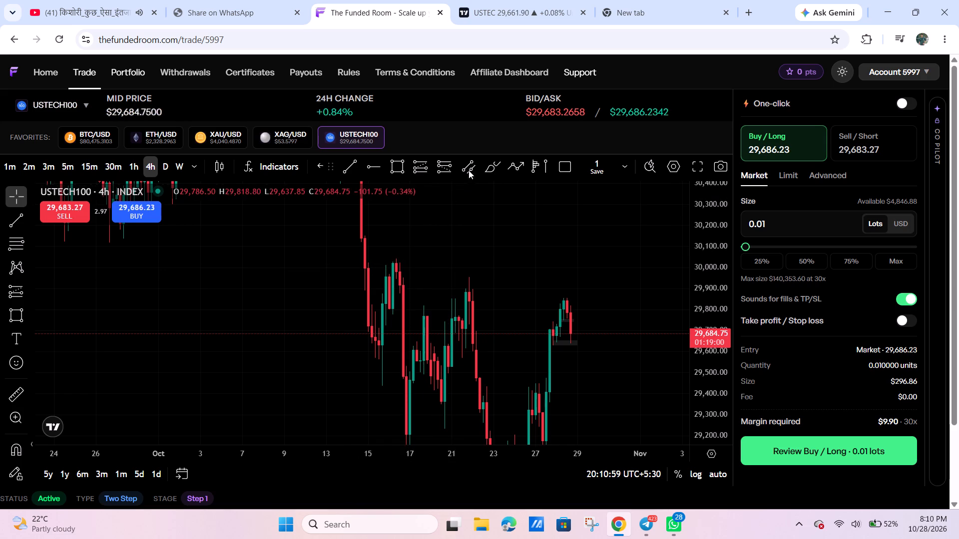
click(468, 169)
drag(393, 256, 399, 258)
click(636, 319)
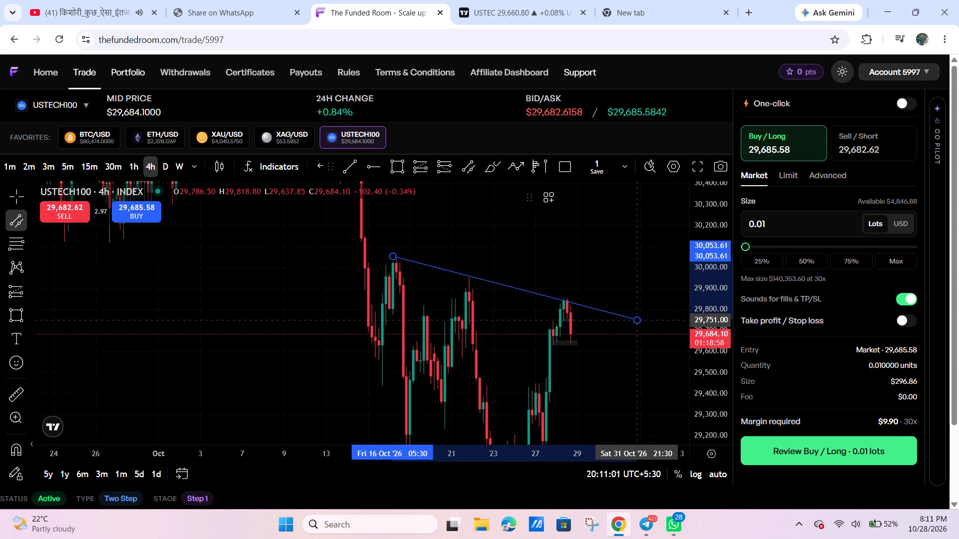
click(639, 315)
Draw a rectangle zone over the recent lows from 28,925.30 to 28,842.10, spanning 16 Oct 09:30 to 31 Oct 01:30.
drag(635, 270, 639, 260)
drag(707, 261, 681, 323)
drag(655, 373, 655, 298)
scroll(660, 308, down, 5)
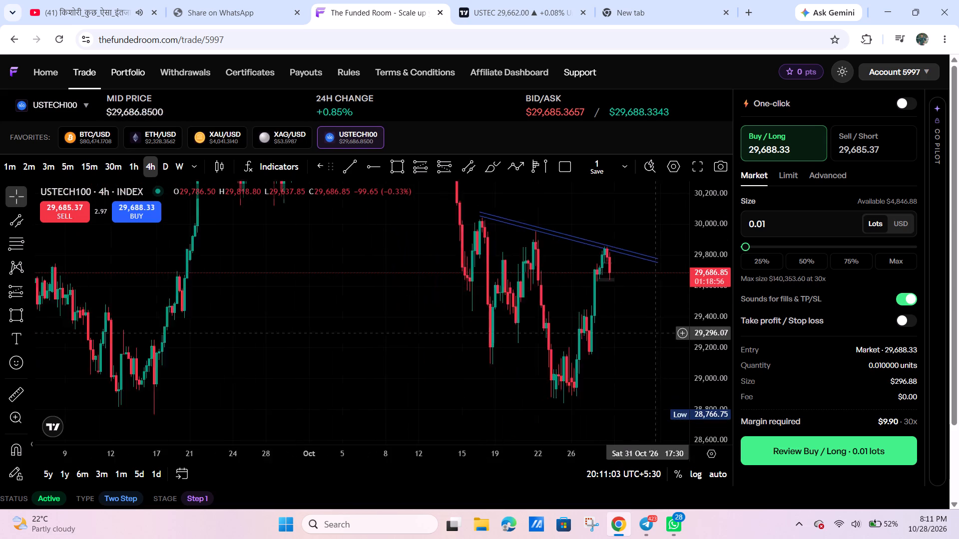
drag(693, 282, 677, 352)
drag(650, 366, 626, 393)
scroll(624, 400, up, 6)
drag(710, 377, 698, 242)
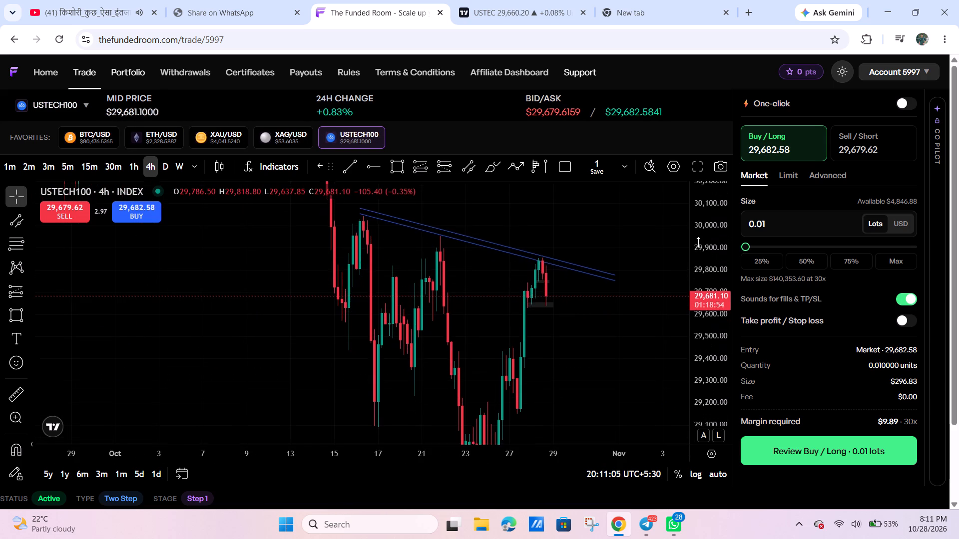
drag(698, 242, 696, 316)
drag(662, 346, 696, 317)
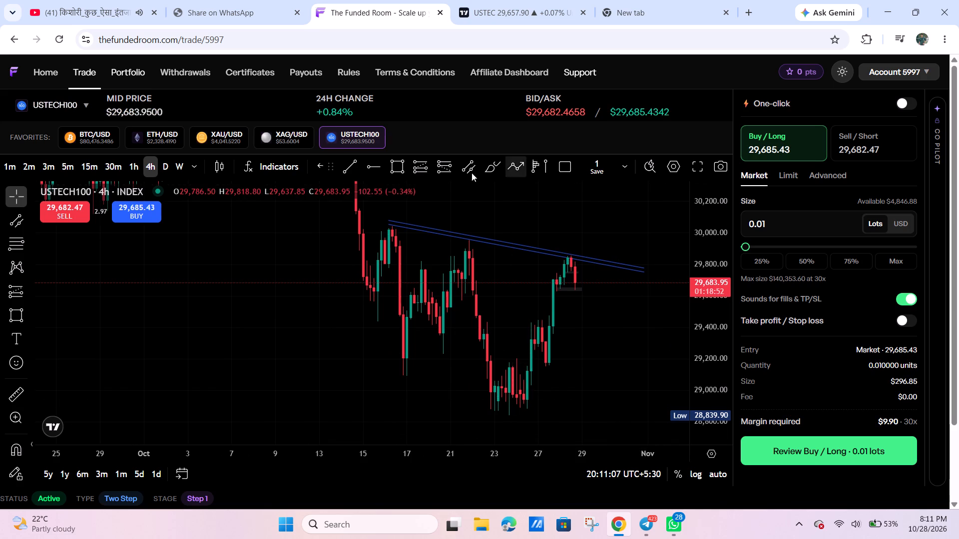
drag(476, 296, 468, 242)
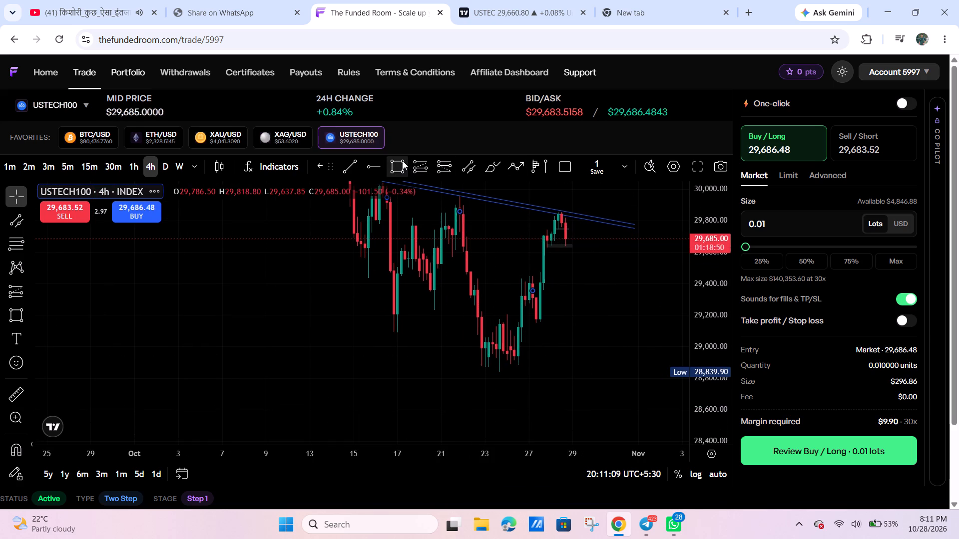
click(403, 161)
click(384, 358)
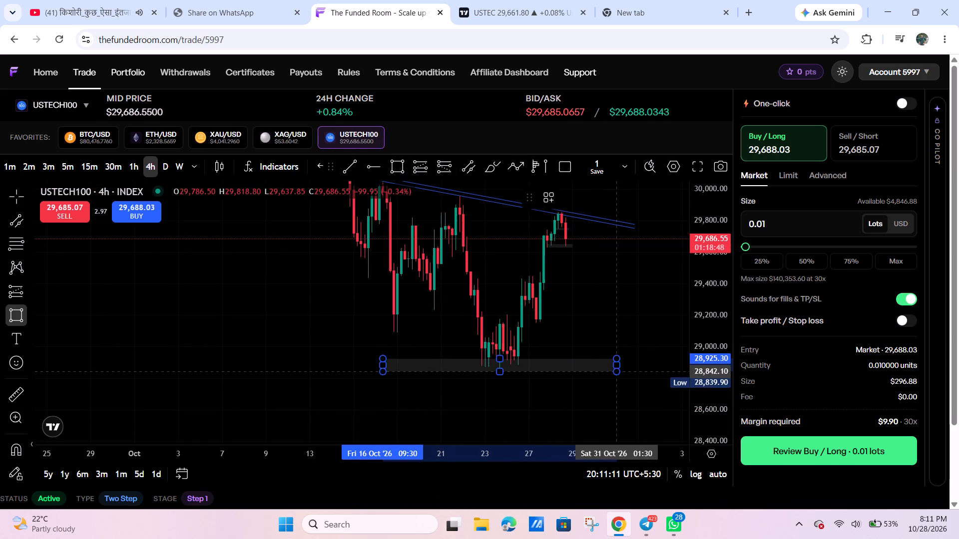
click(616, 370)
On the 1-hour USTECH100 chart, shorten the upper zone around 29,750 to end at about 19:30 on 28 Oct.
drag(581, 296, 573, 358)
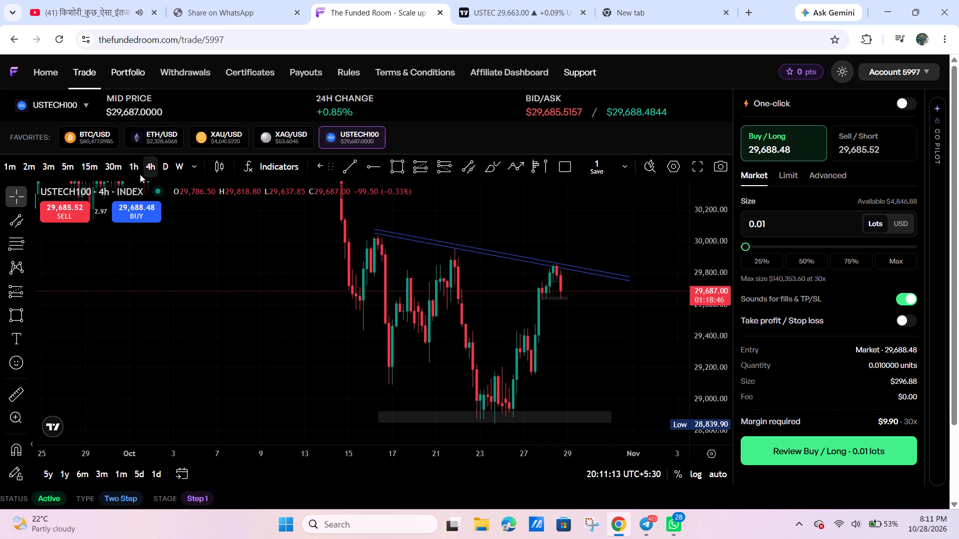
click(138, 170)
scroll(645, 374, up, 7)
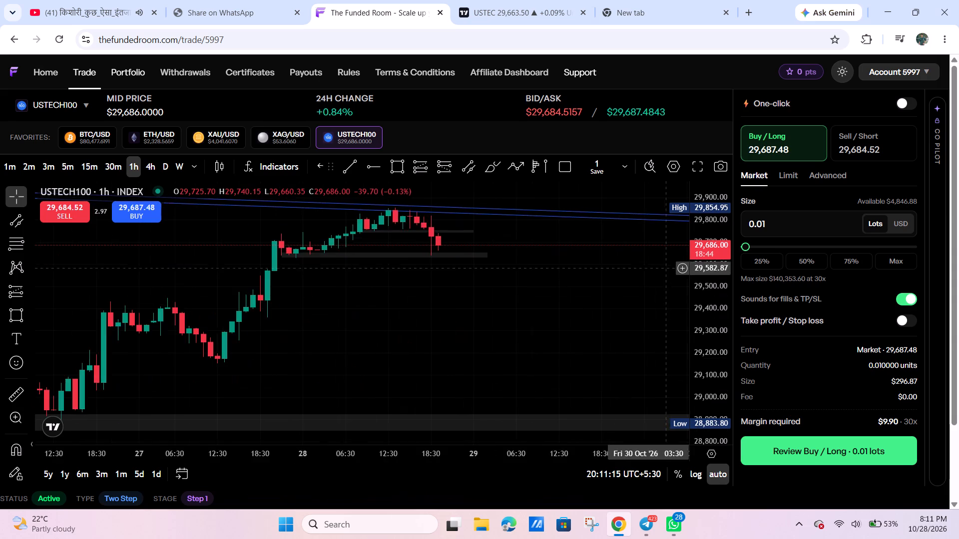
drag(503, 305, 615, 396)
drag(714, 332, 693, 233)
drag(611, 279, 618, 439)
drag(700, 393, 680, 223)
drag(587, 354, 677, 319)
scroll(624, 375, up, 5)
drag(633, 310, 579, 306)
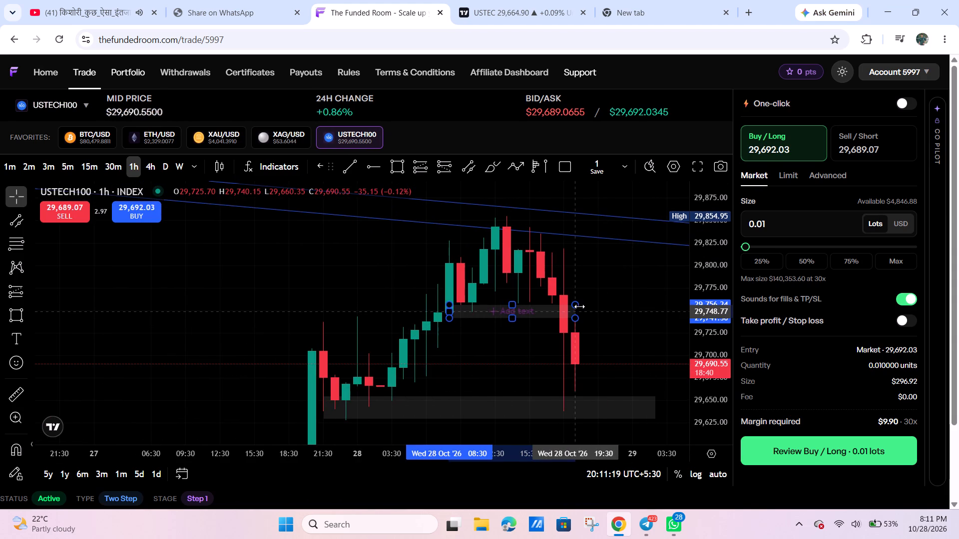
drag(579, 306, 580, 306)
Examine the 1-hour USTECH100 price action against the descending channel and the nearby zones.
drag(705, 259, 670, 331)
drag(658, 332, 591, 328)
scroll(557, 326, down, 6)
drag(654, 329, 507, 325)
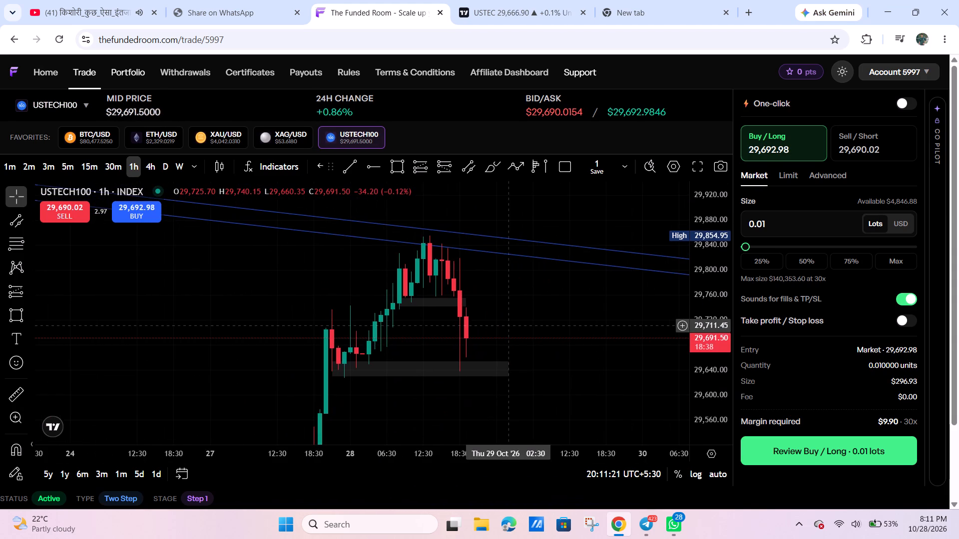
scroll(511, 327, down, 5)
drag(352, 290, 595, 422)
drag(447, 362, 174, 242)
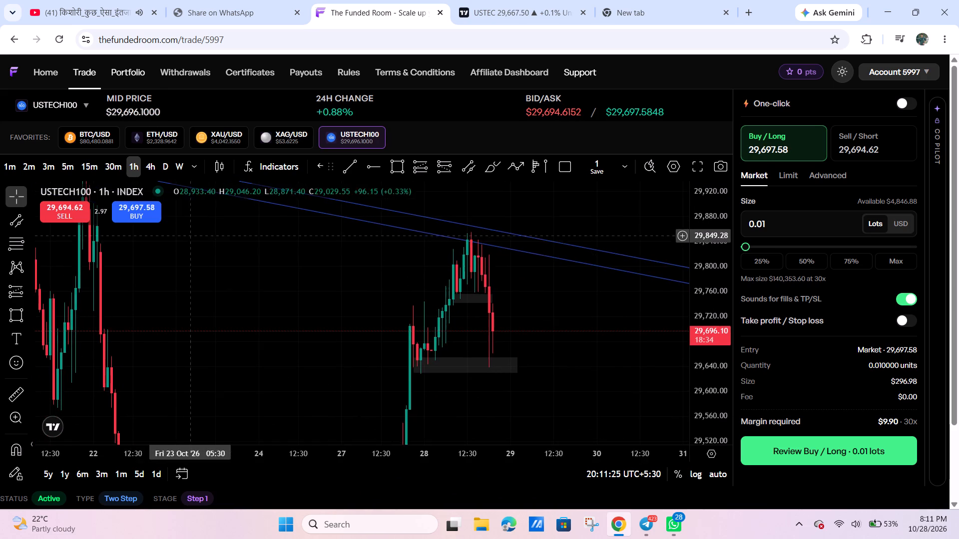
scroll(627, 283, down, 5)
View the 1-hour chart full screen to examine the channel and lower zone, and return to the normal view.
click(688, 161)
drag(958, 129, 944, 438)
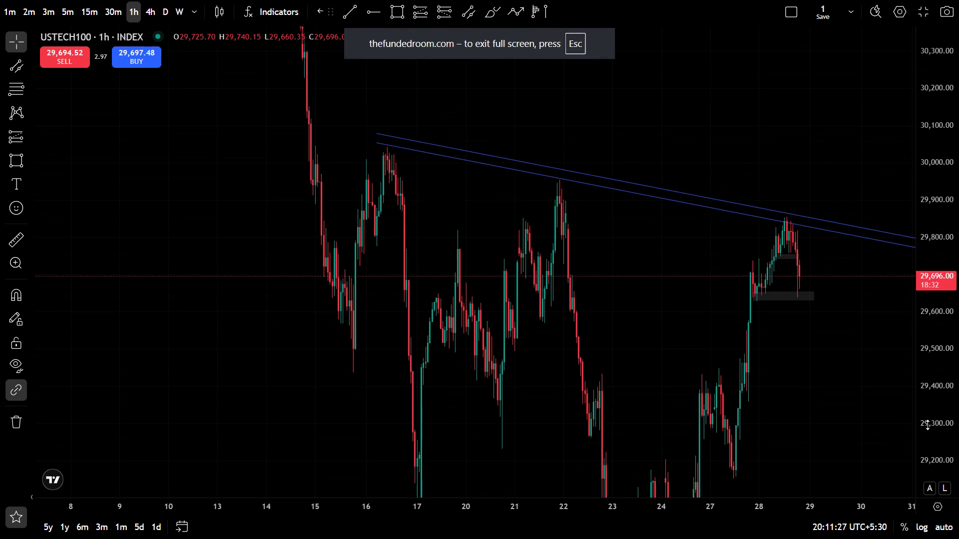
drag(958, 276, 925, 368)
drag(882, 384, 794, 396)
scroll(785, 410, up, 8)
drag(649, 367, 715, 374)
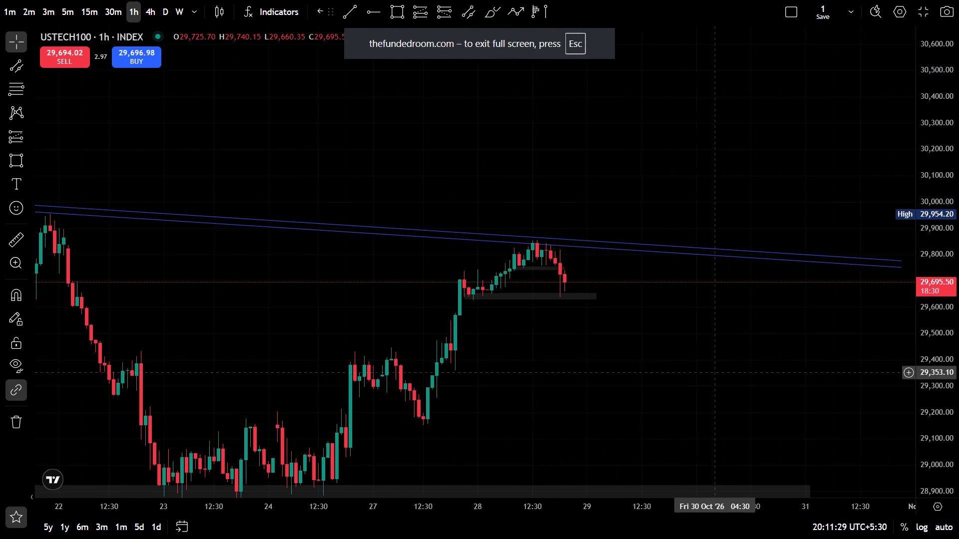
click(479, 46)
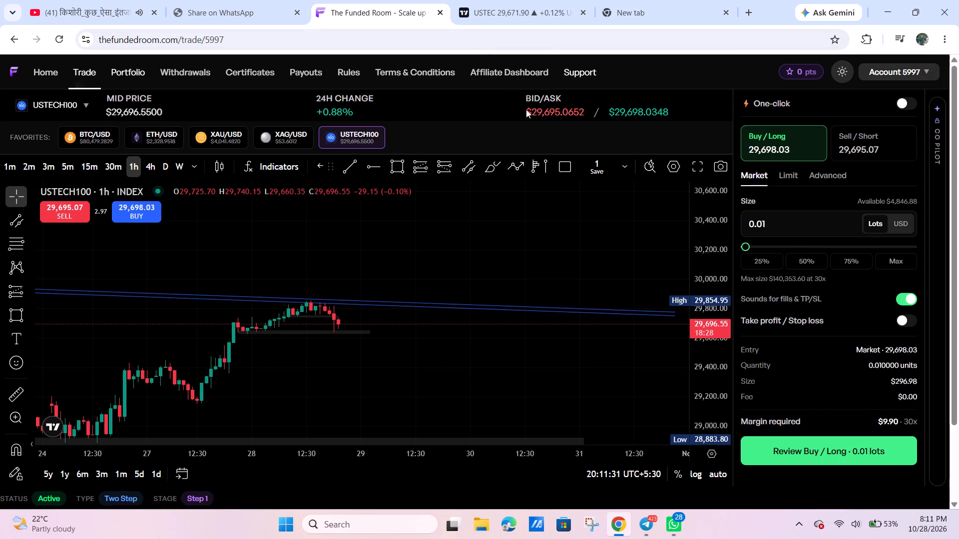
drag(437, 249, 771, 215)
Set the USTECH100 market order's direction to Sell / Short.
click(876, 143)
Raise the top edge of the zone just below the current price slightly, to about 29,656.
drag(712, 343, 697, 193)
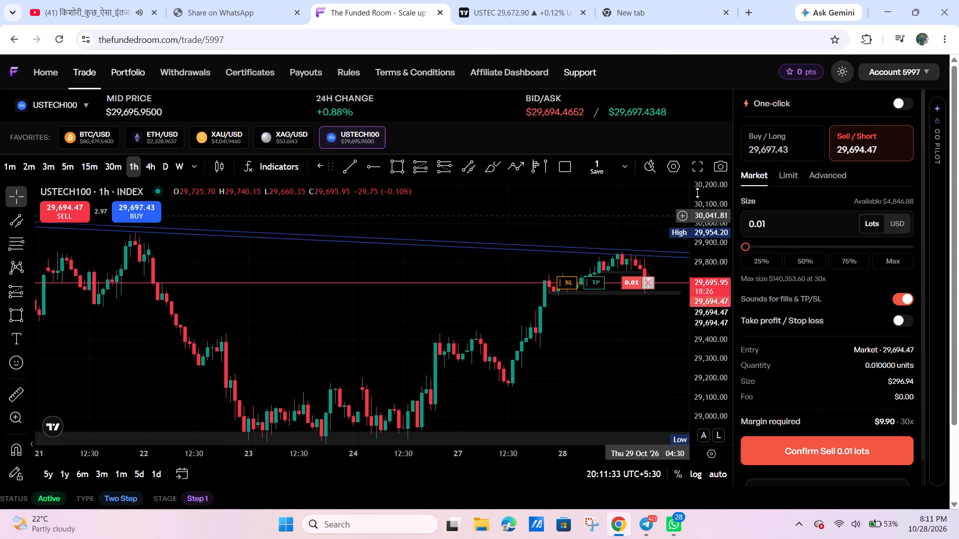
drag(697, 193, 680, 88)
scroll(612, 385, up, 6)
drag(607, 370, 383, 416)
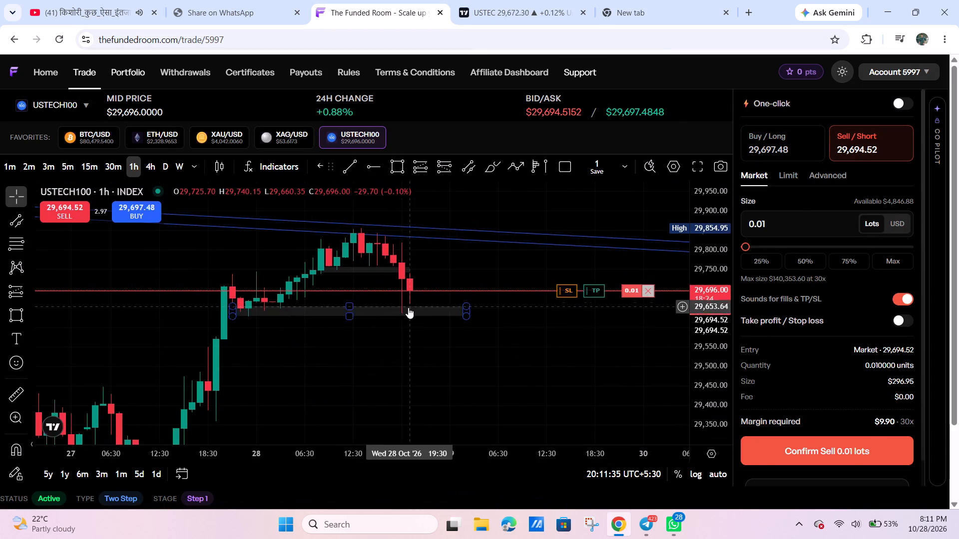
drag(352, 307, 359, 305)
click(390, 348)
On the 15-minute USTECH100 chart, place the sell order's stop loss at 29,731.55.
scroll(402, 350, down, 5)
drag(534, 367, 347, 370)
click(87, 166)
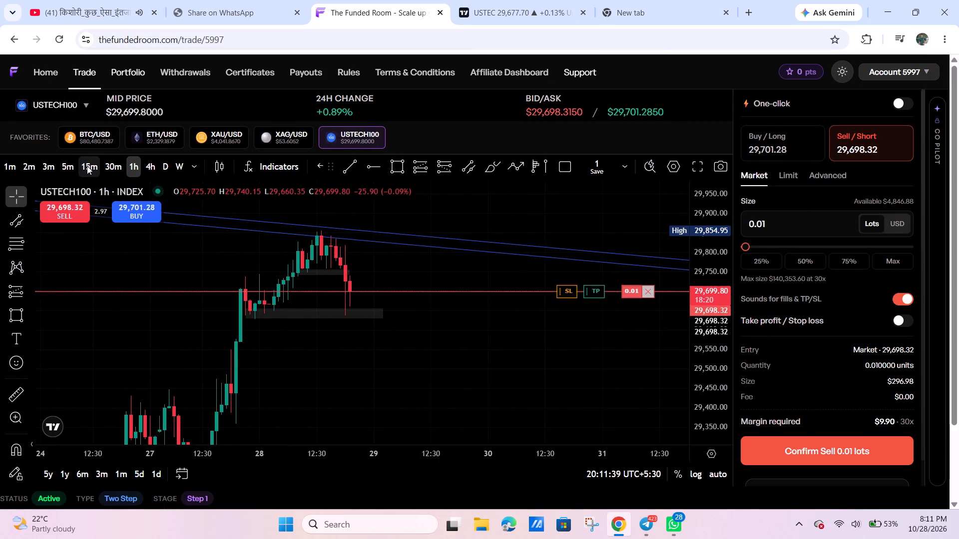
scroll(460, 355, down, 7)
scroll(603, 334, up, 6)
drag(411, 337, 584, 323)
drag(709, 330, 691, 139)
scroll(575, 325, up, 5)
drag(575, 337, 597, 423)
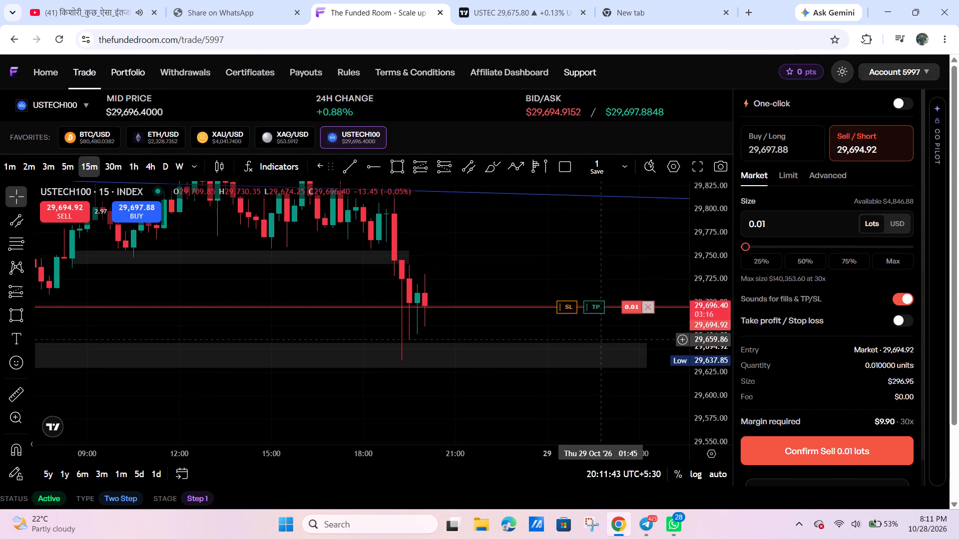
drag(568, 305, 568, 303)
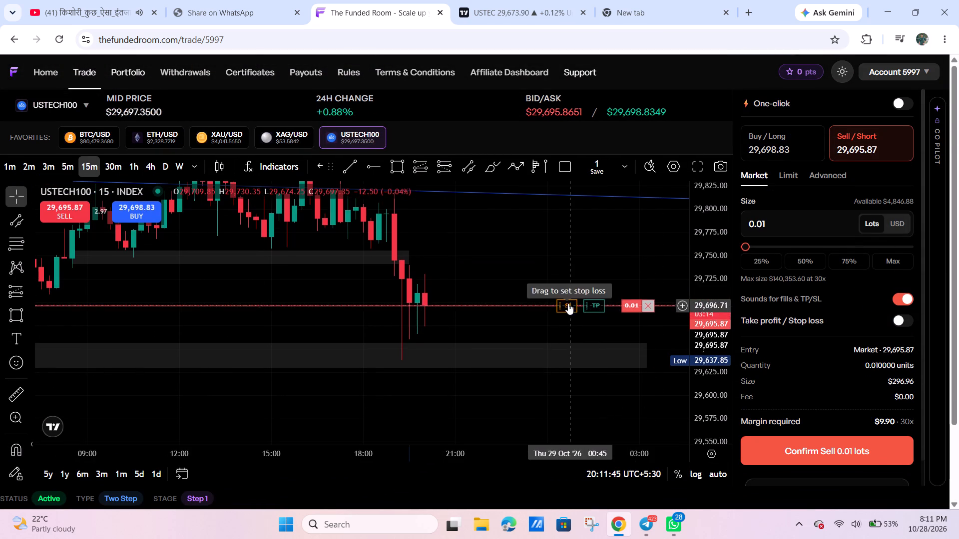
drag(568, 303, 581, 273)
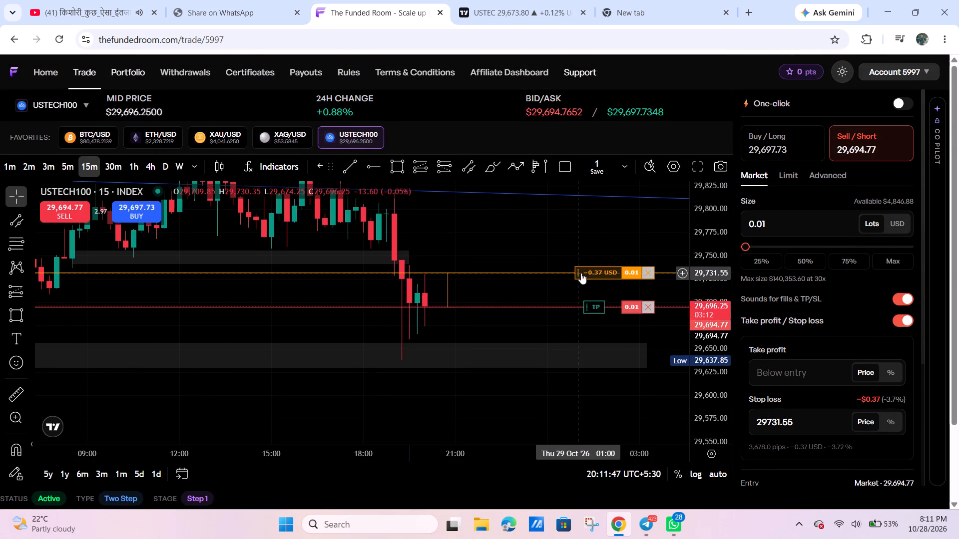
Try sell order sizes of 0.1 and 0.5 lots, settling on 0.2 lots.
click(778, 231)
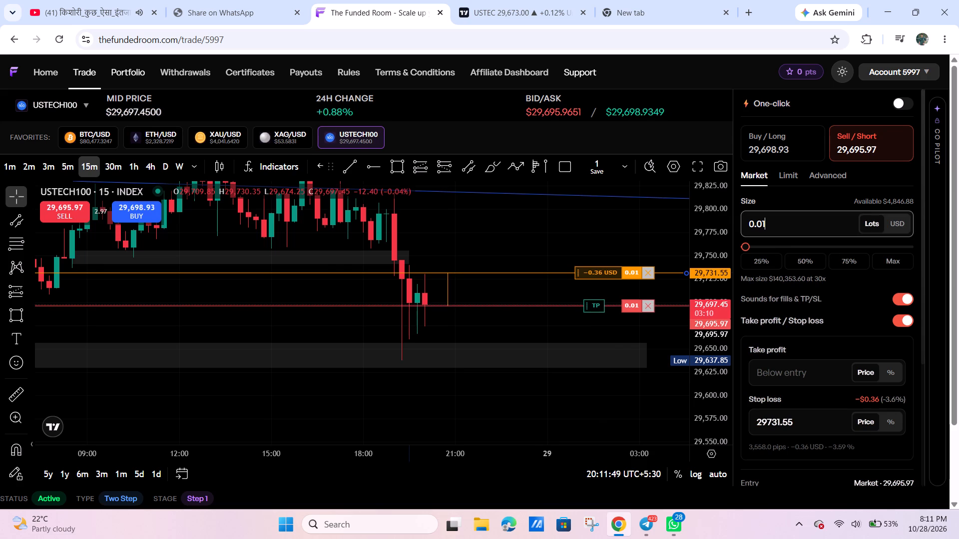
key(BackSpace)
key(BackSpace)
key(1)
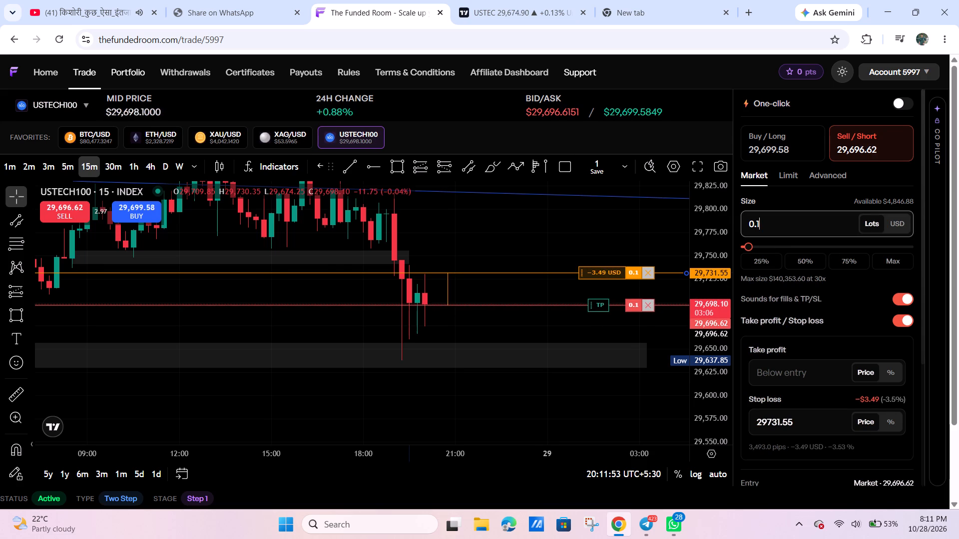
key(BackSpace)
key(5)
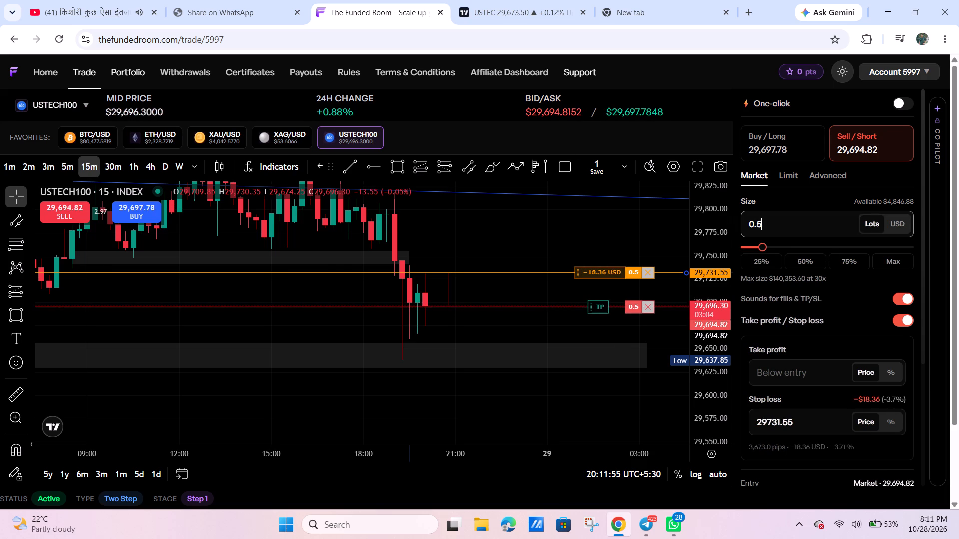
key(BackSpace)
key(2)
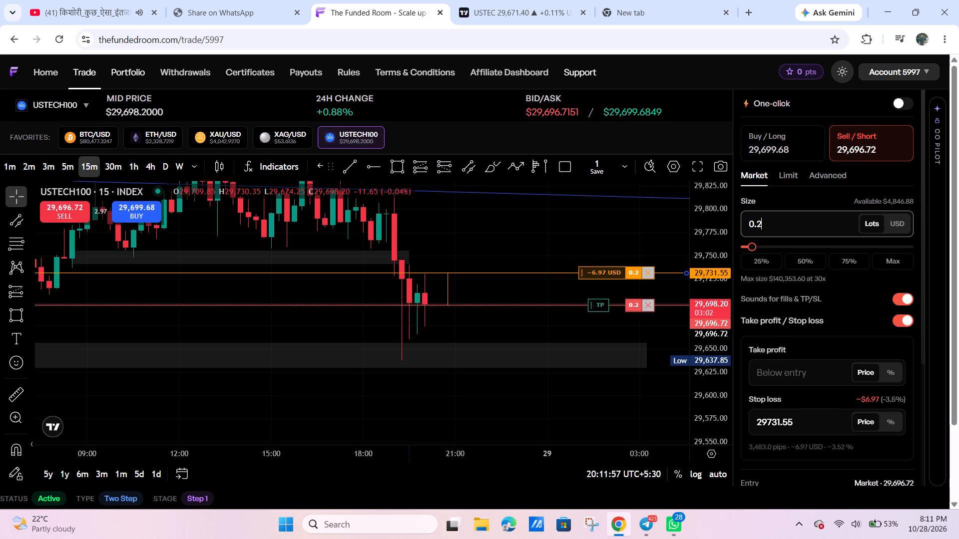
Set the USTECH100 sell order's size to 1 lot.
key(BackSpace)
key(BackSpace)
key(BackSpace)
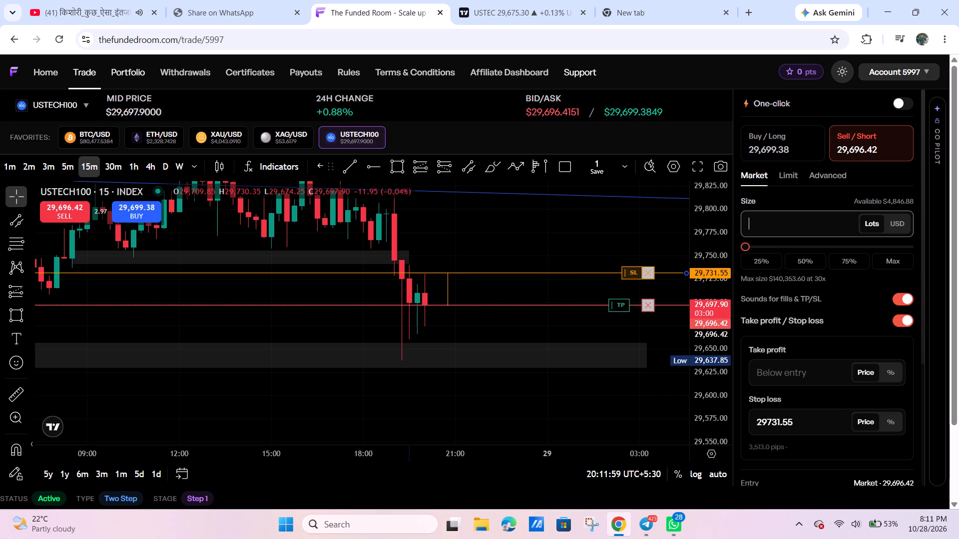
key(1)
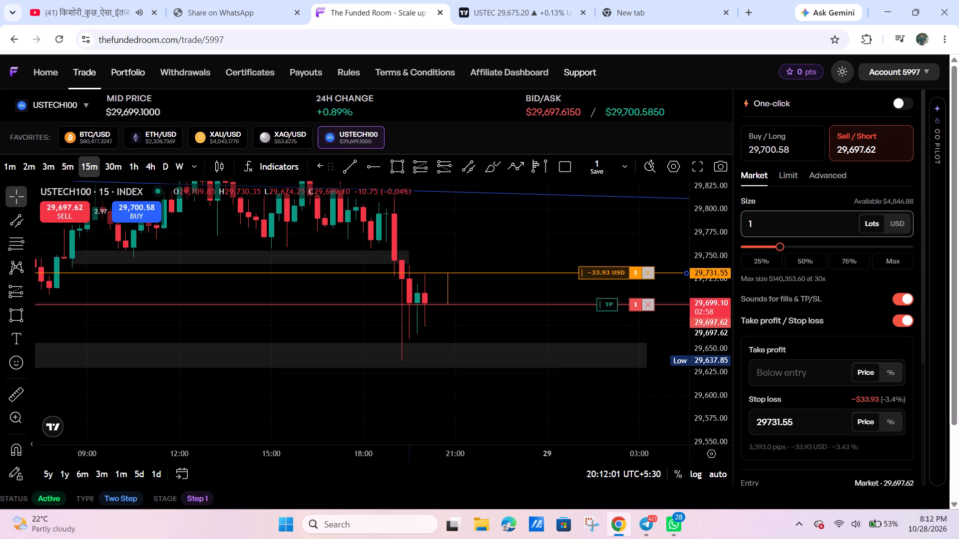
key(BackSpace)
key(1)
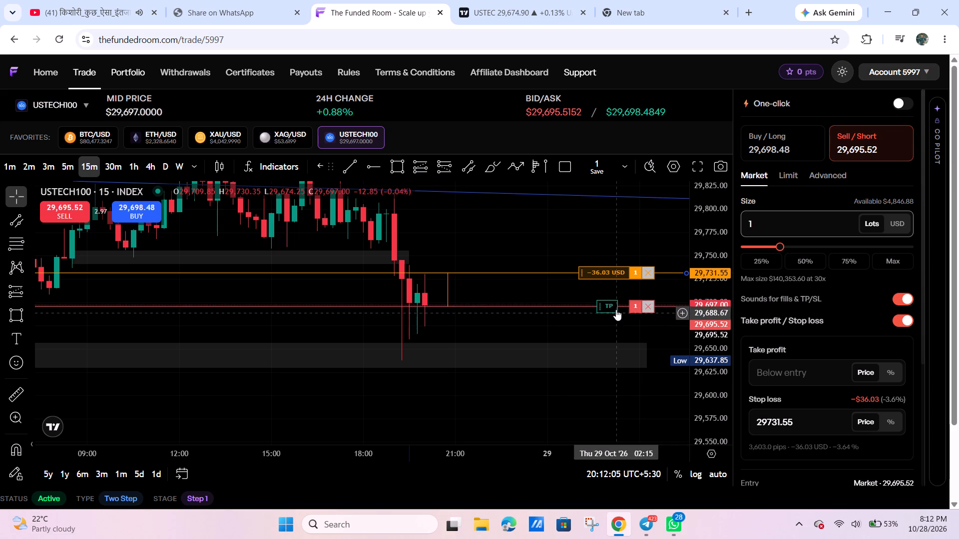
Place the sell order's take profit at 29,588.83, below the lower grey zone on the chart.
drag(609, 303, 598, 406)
Examine the 15-minute USTECH100 price action around the order's stop loss and take profit levels.
scroll(581, 335, down, 4)
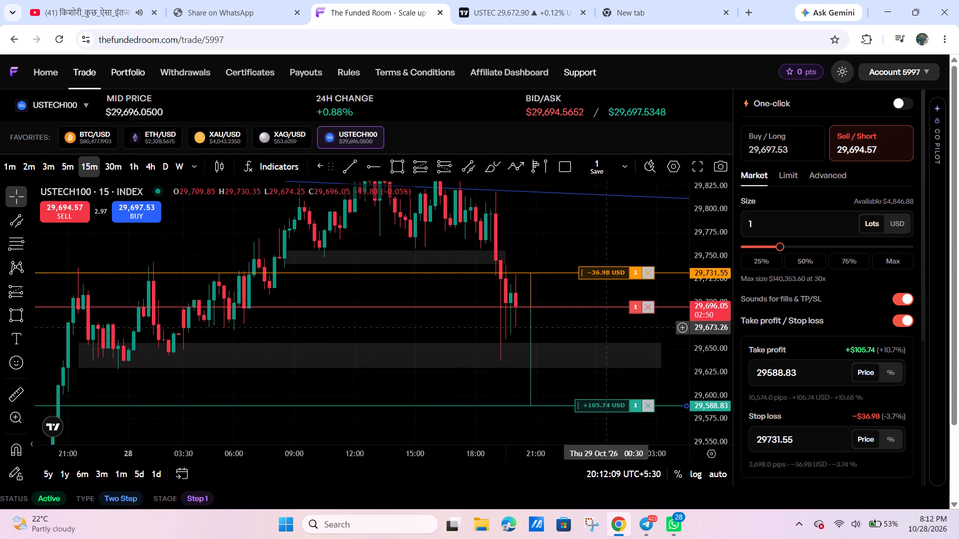
drag(613, 382, 624, 353)
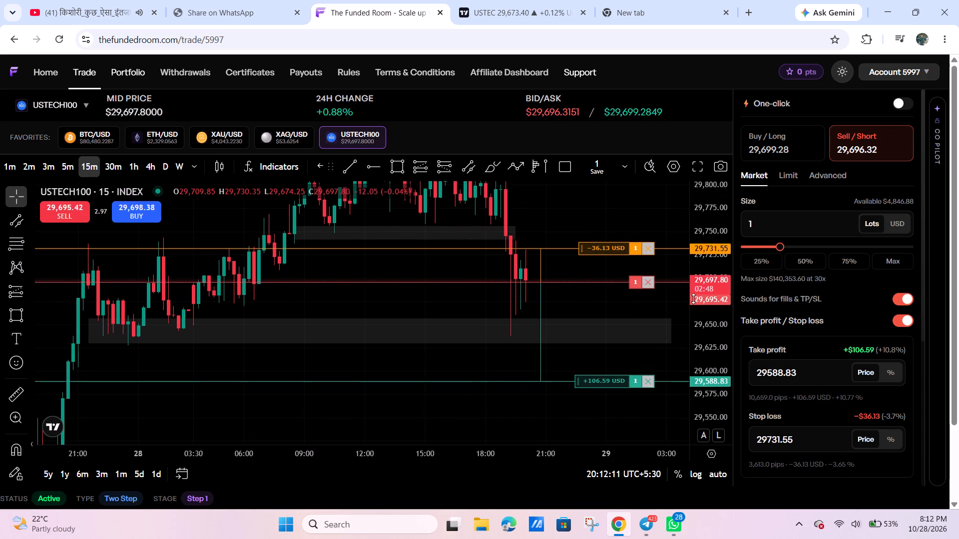
drag(695, 301, 687, 336)
drag(601, 351, 631, 329)
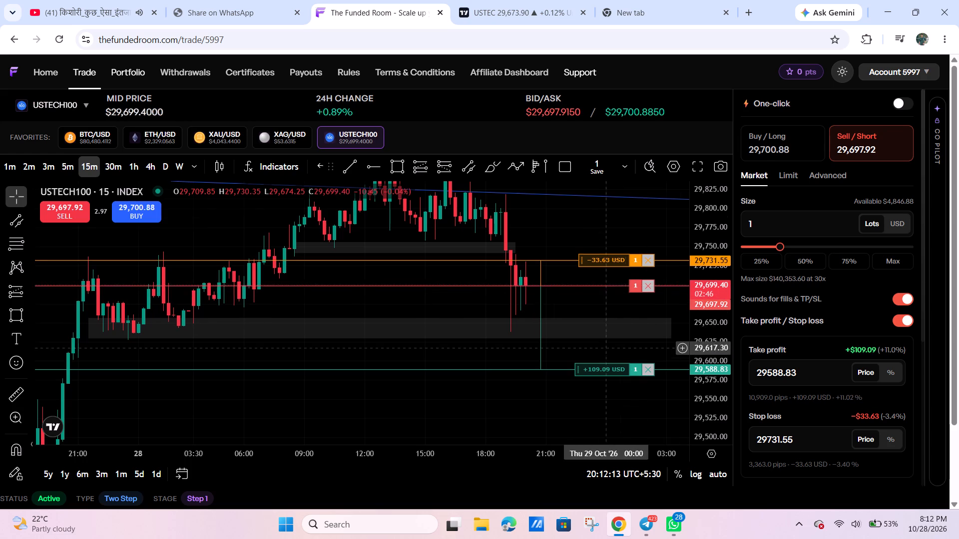
drag(631, 329, 634, 327)
drag(706, 267, 695, 307)
scroll(629, 395, down, 4)
drag(629, 400, 547, 400)
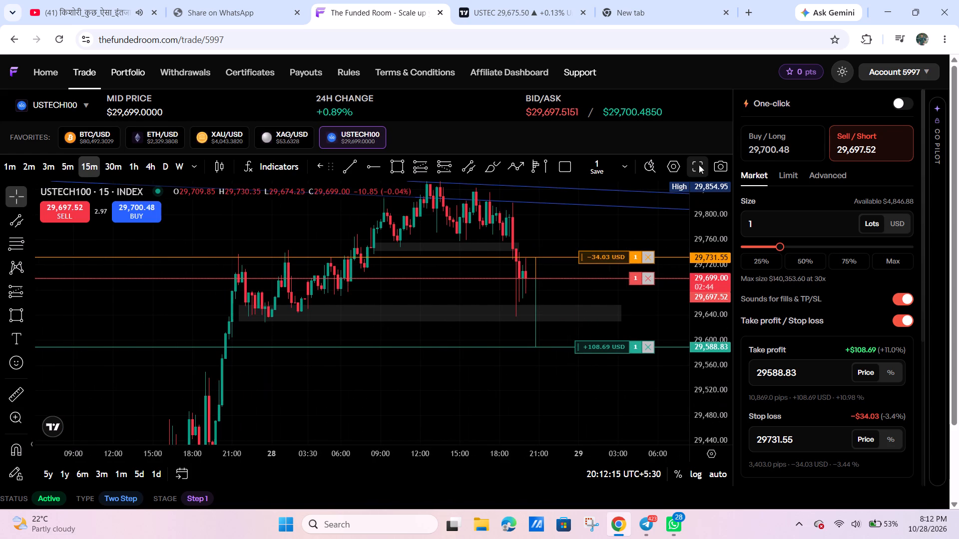
Clear the sell order's size and remove its take profit and the pending order preview from the chart.
click(766, 222)
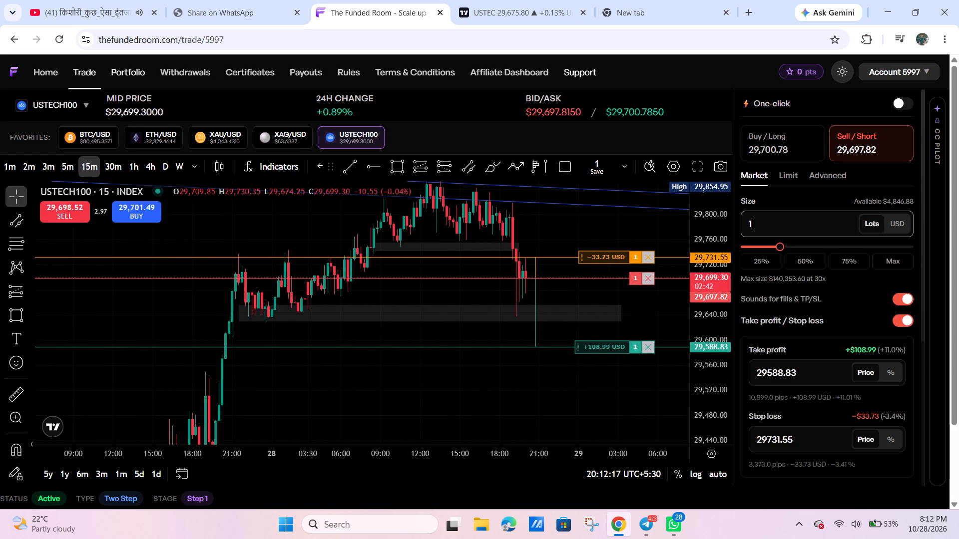
key(BackSpace)
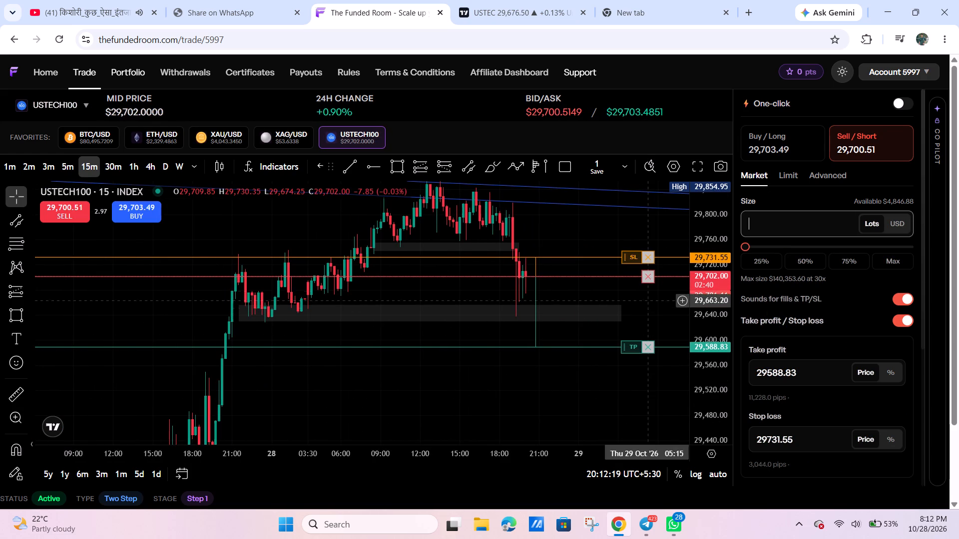
click(652, 352)
click(651, 280)
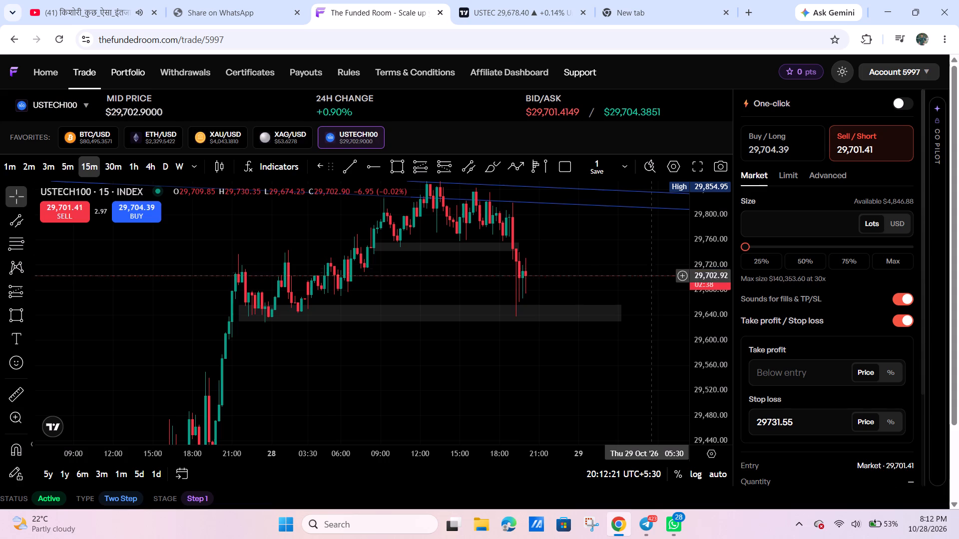
Examine the 15-minute USTECH100 price action against the blue channel lines and the two grey zones.
scroll(539, 201, down, 4)
drag(722, 251, 672, 399)
drag(634, 386, 589, 402)
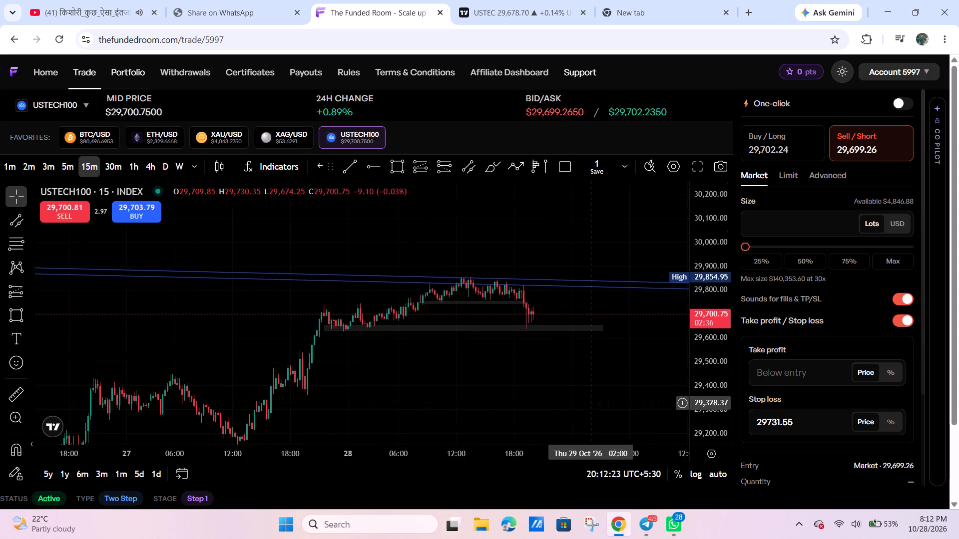
click(632, 287)
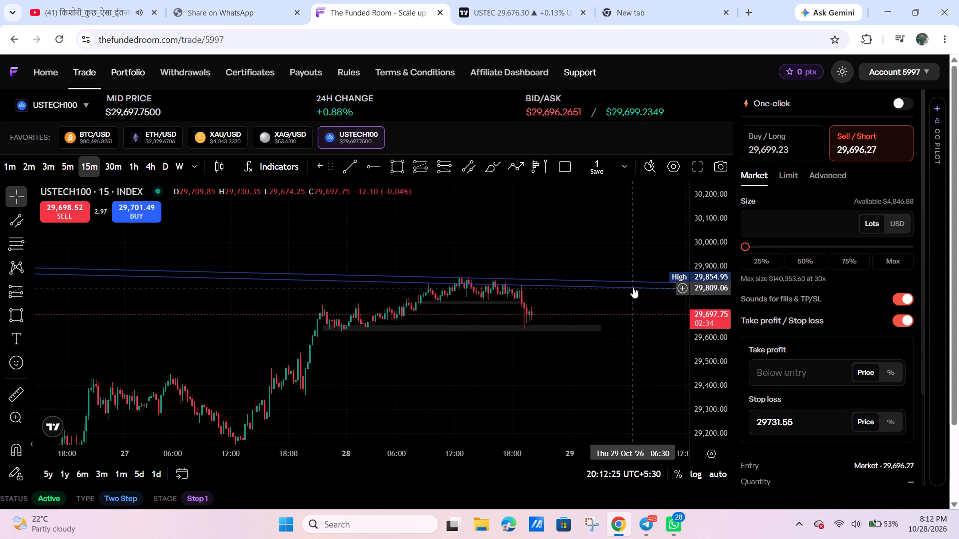
click(695, 204)
double_click(698, 348)
scroll(652, 341, up, 4)
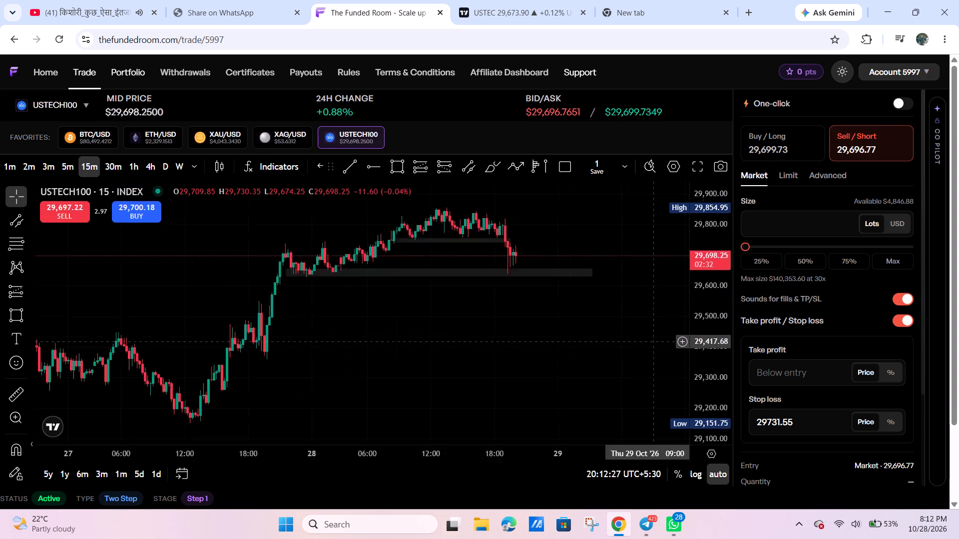
scroll(652, 341, up, 2)
drag(584, 316, 659, 338)
drag(714, 326, 705, 191)
drag(591, 214, 652, 250)
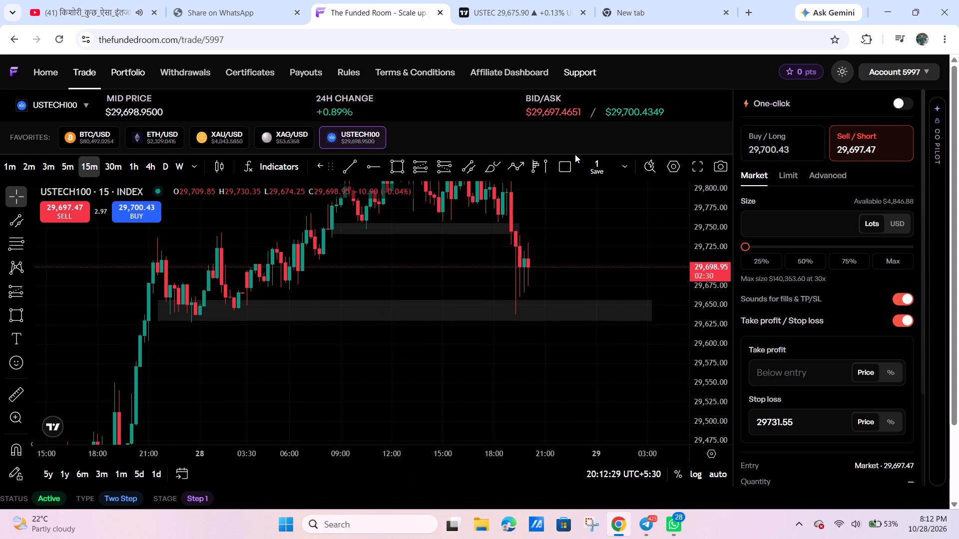
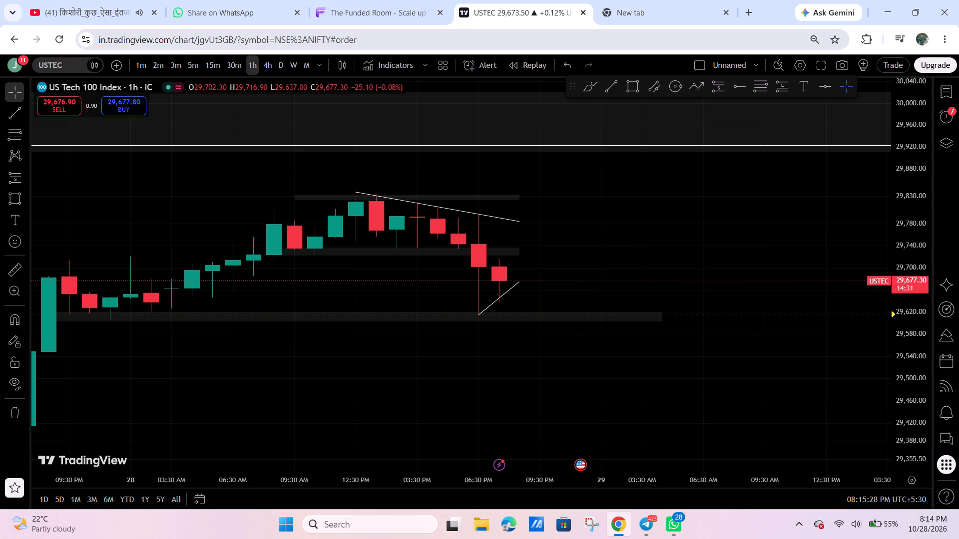
Examine the 15-minute USTEC price action against the white trendlines and the grey zones.
click(209, 63)
scroll(556, 274, down, 8)
drag(904, 413, 859, 184)
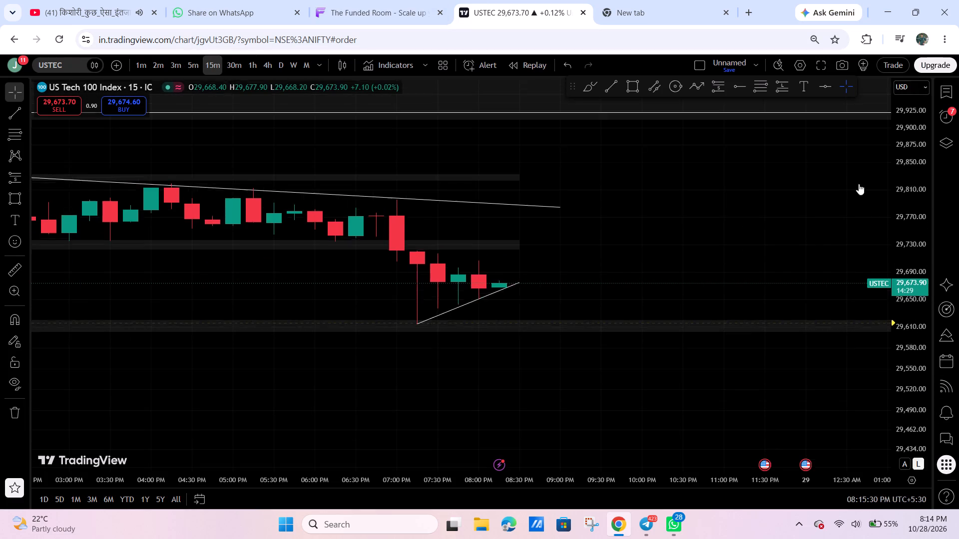
drag(859, 184, 851, 42)
scroll(734, 131, down, 7)
drag(909, 119, 894, 312)
drag(841, 248, 730, 220)
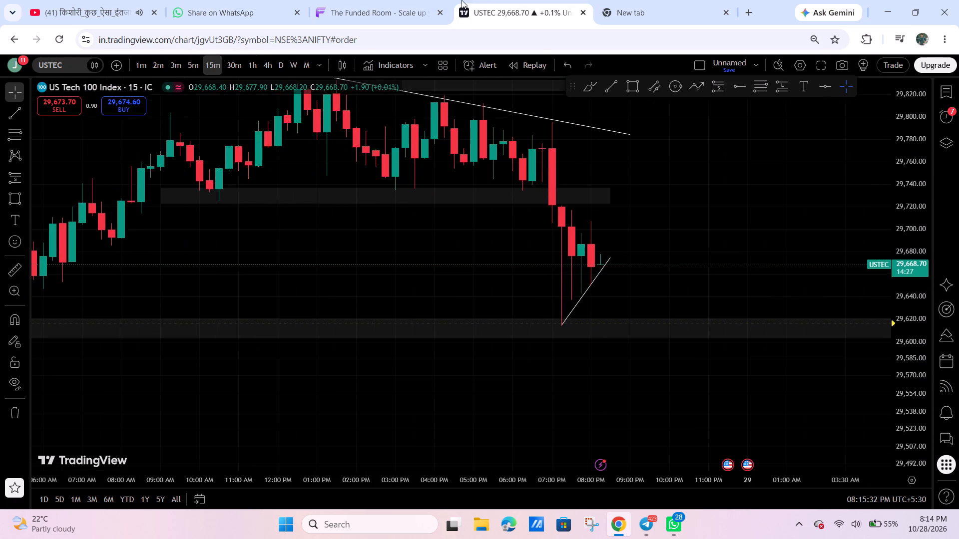
click(353, 0)
click(543, 1)
Switch the chart from USTEC to XAUUSD using the watchlist.
click(951, 99)
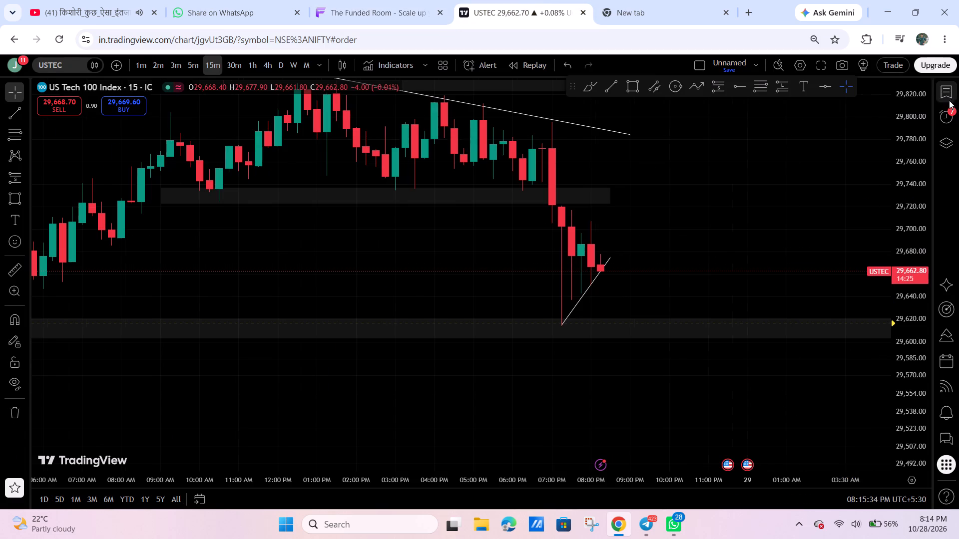
click(866, 148)
click(953, 85)
scroll(861, 173, down, 6)
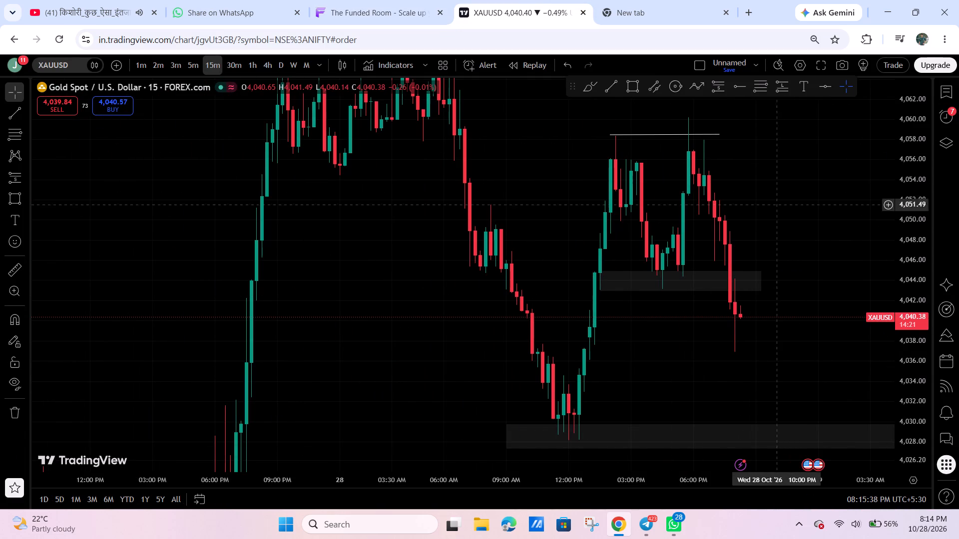
scroll(475, 155, up, 3)
Examine the 5-minute XAUUSD price action around the grey zone near 4,044 and the white line near 4,058.
click(195, 67)
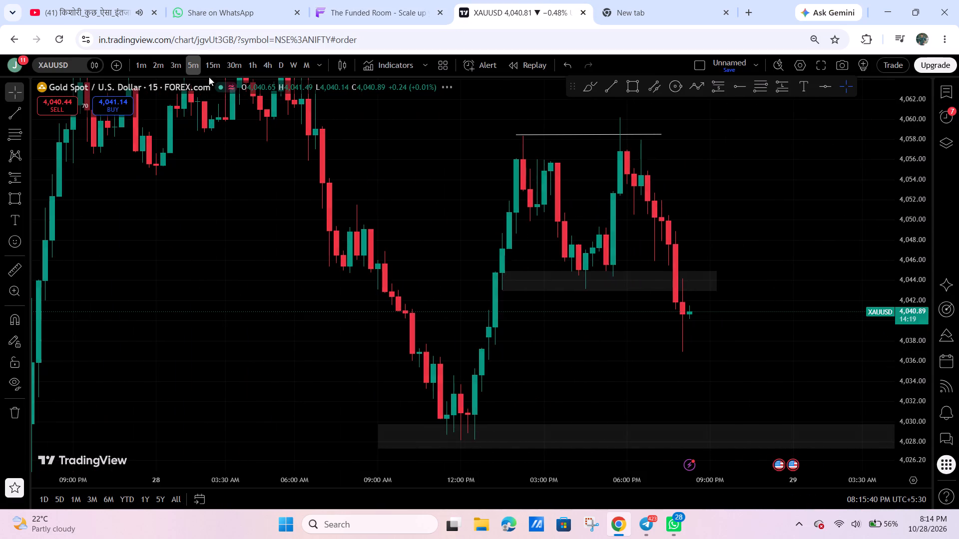
scroll(701, 346, down, 2)
drag(525, 361, 523, 385)
drag(661, 354, 718, 364)
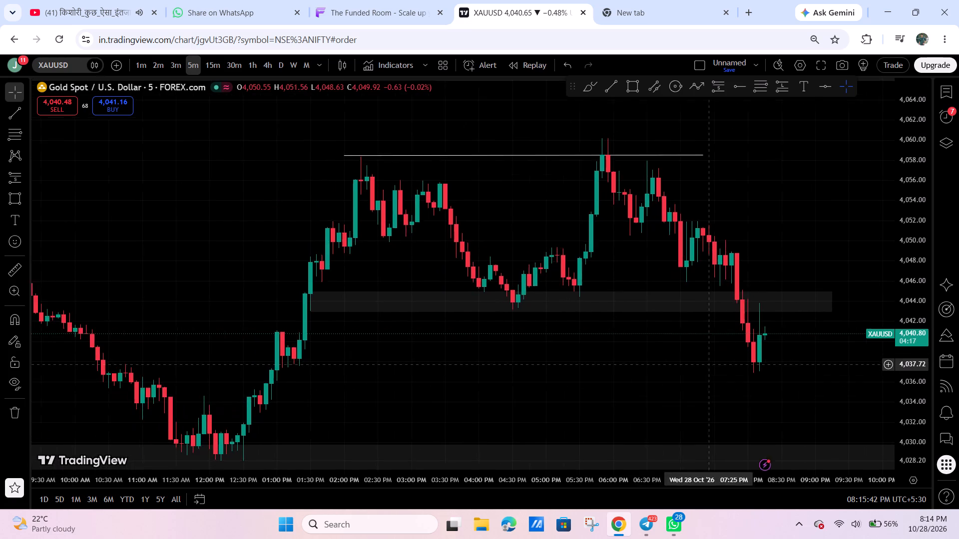
drag(718, 364, 958, 340)
drag(730, 355, 757, 368)
scroll(757, 377, up, 3)
drag(768, 367, 836, 384)
drag(910, 391, 884, 145)
drag(748, 407, 787, 407)
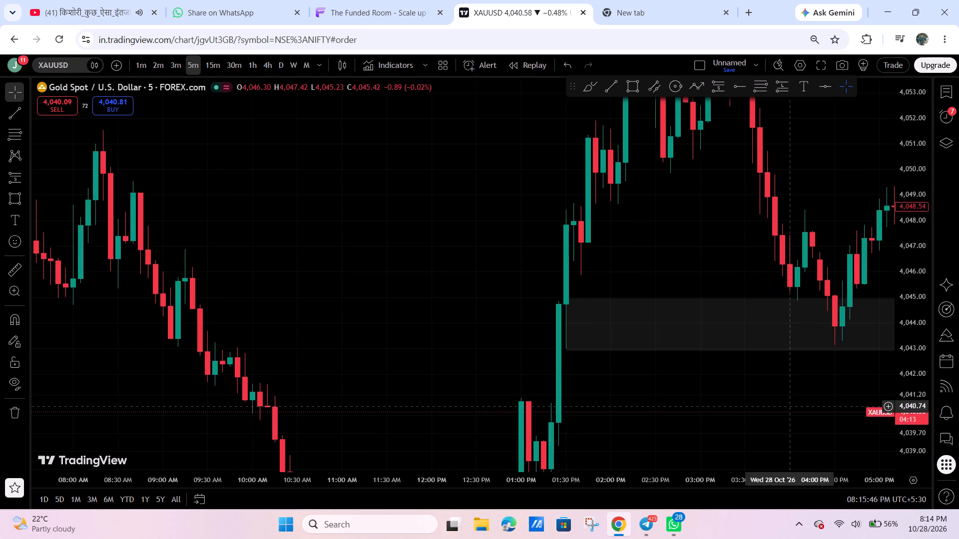
scroll(788, 407, up, 2)
drag(799, 401, 763, 403)
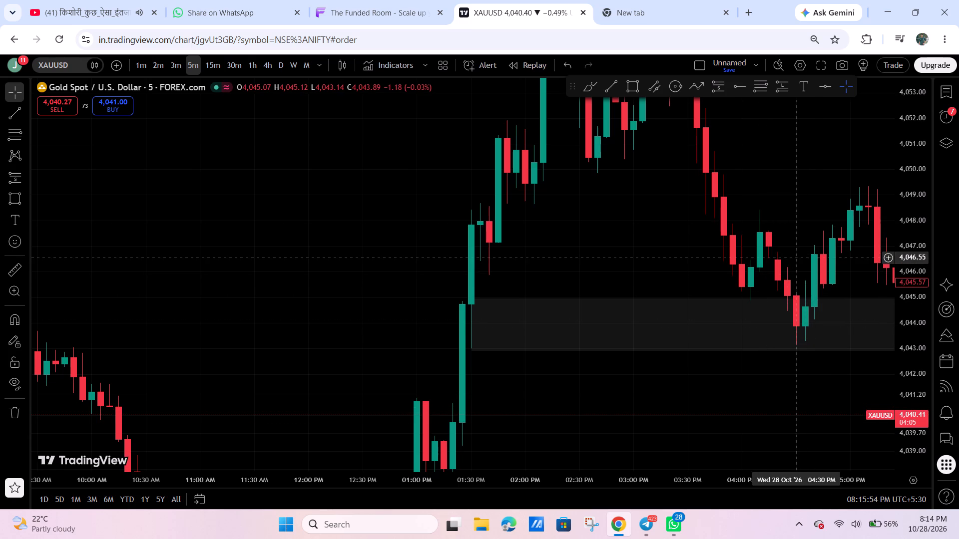
drag(861, 278, 711, 294)
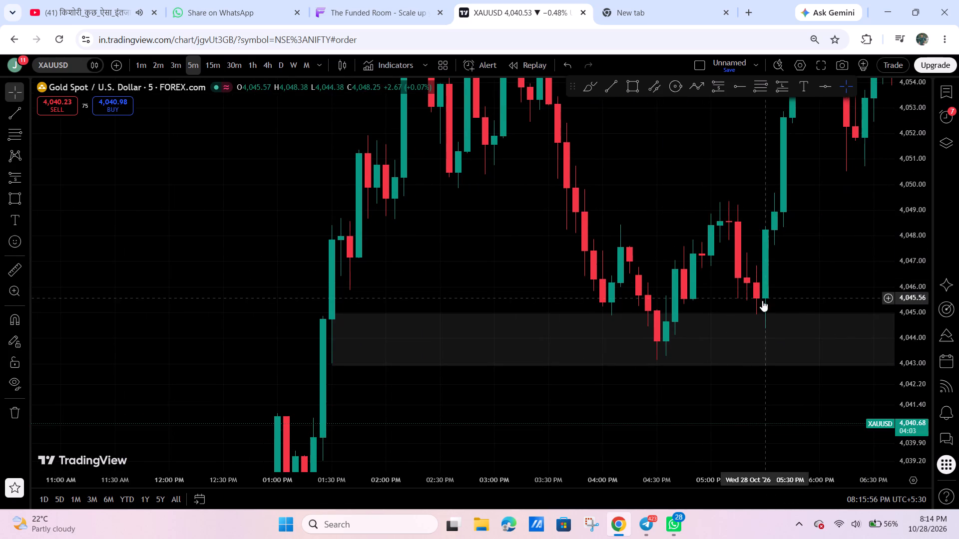
drag(848, 284, 768, 326)
drag(810, 307, 768, 323)
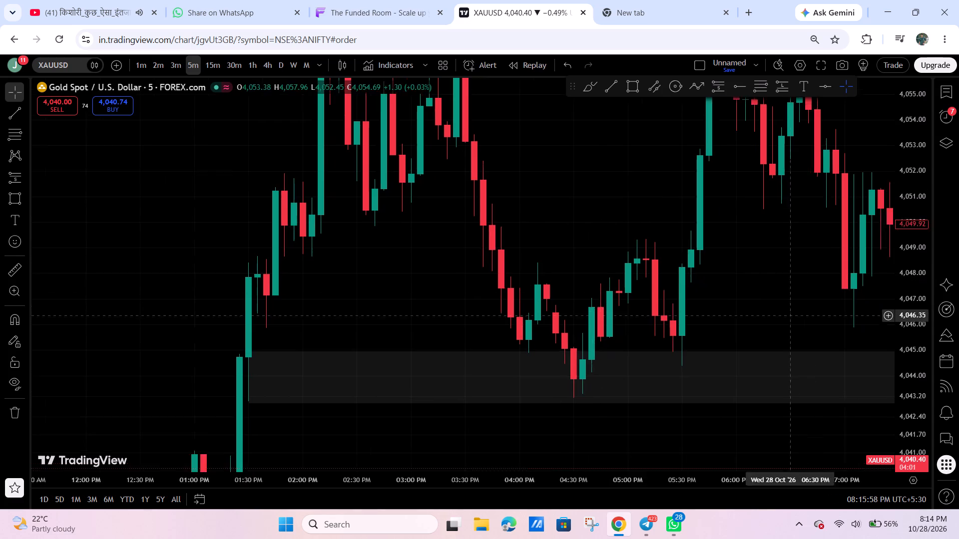
drag(768, 323, 690, 338)
scroll(672, 354, down, 3)
drag(916, 219, 875, 395)
drag(797, 287, 642, 318)
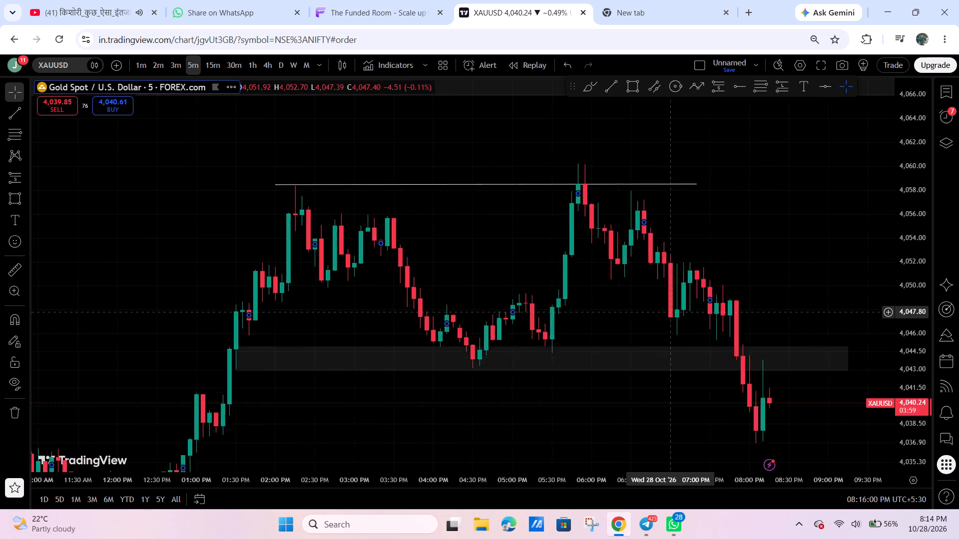
drag(642, 318, 631, 321)
click(565, 253)
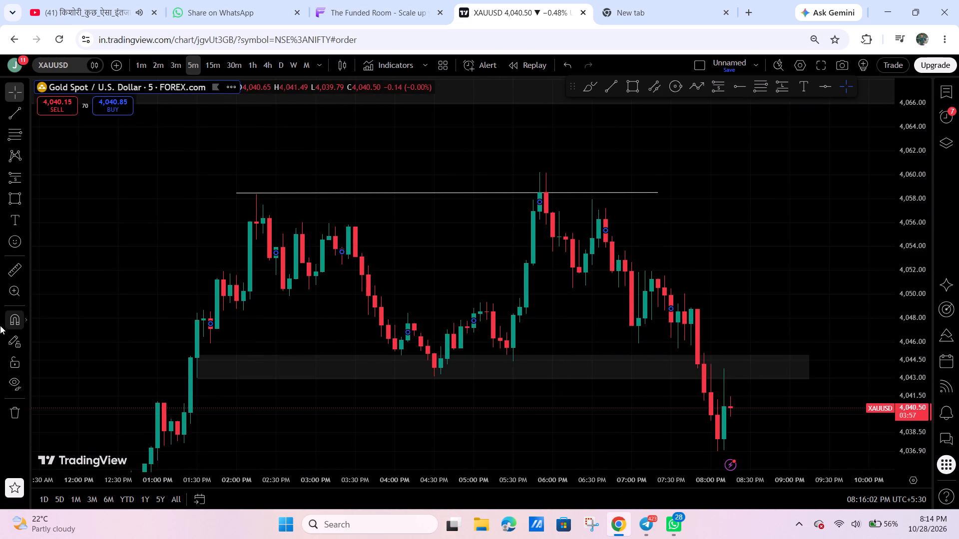
Measure the XAUUSD rise from the grey zone near 4,044 up to the white line.
click(24, 269)
drag(507, 357, 513, 333)
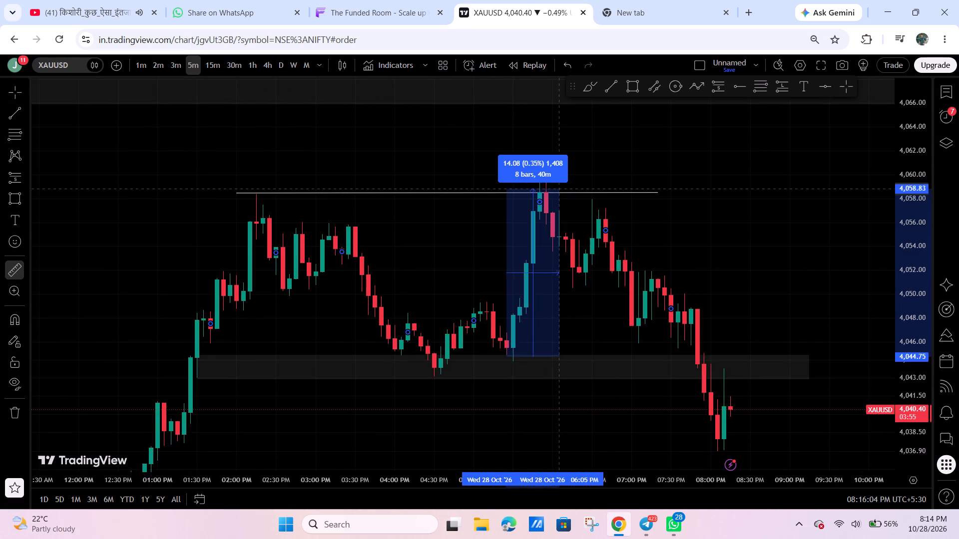
click(566, 177)
Draw a XAUUSD short position with entry at 4,040.91, stop at 4,043.82 and target at 4,028.85 in the lower grey zone.
drag(744, 232, 507, 137)
scroll(669, 239, down, 5)
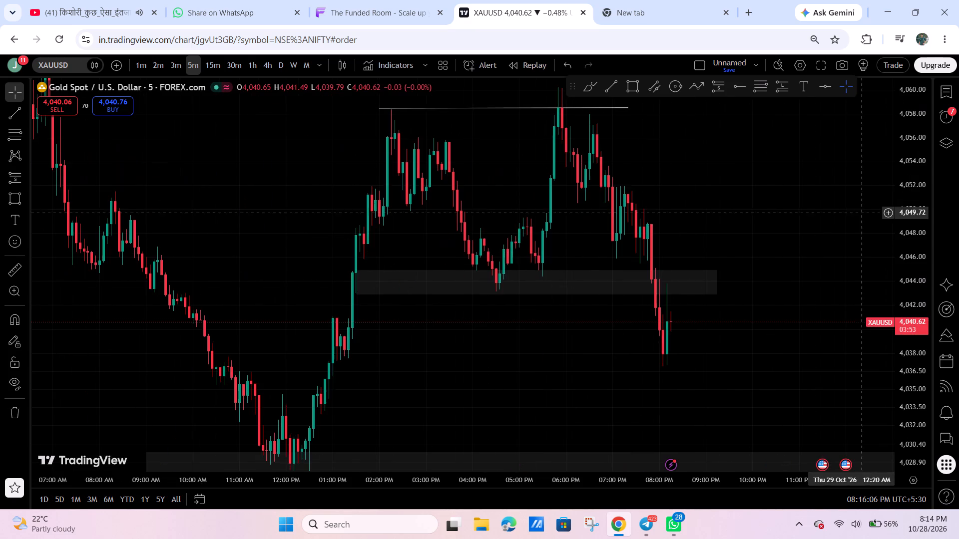
drag(894, 193, 858, 356)
drag(791, 382, 888, 118)
scroll(715, 349, up, 6)
drag(707, 250, 680, 299)
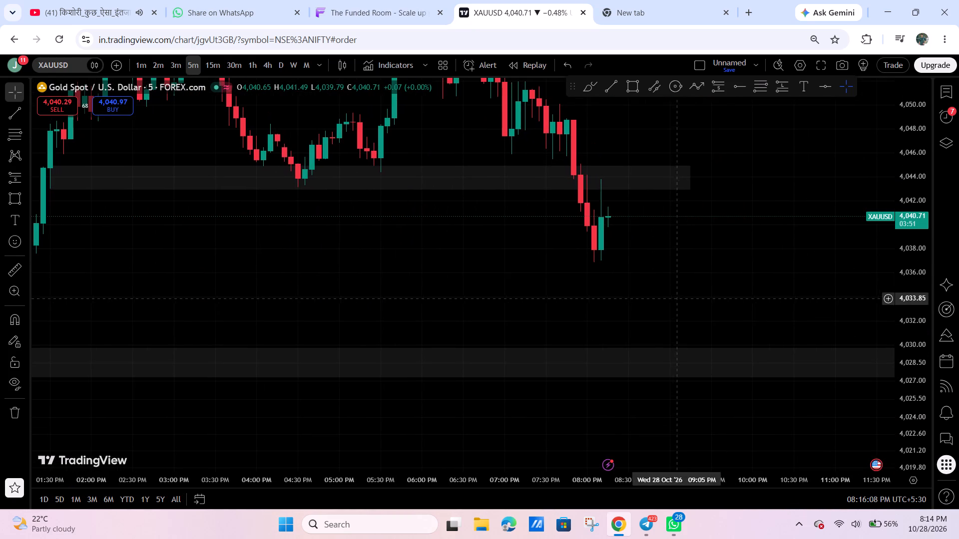
click(777, 87)
click(714, 84)
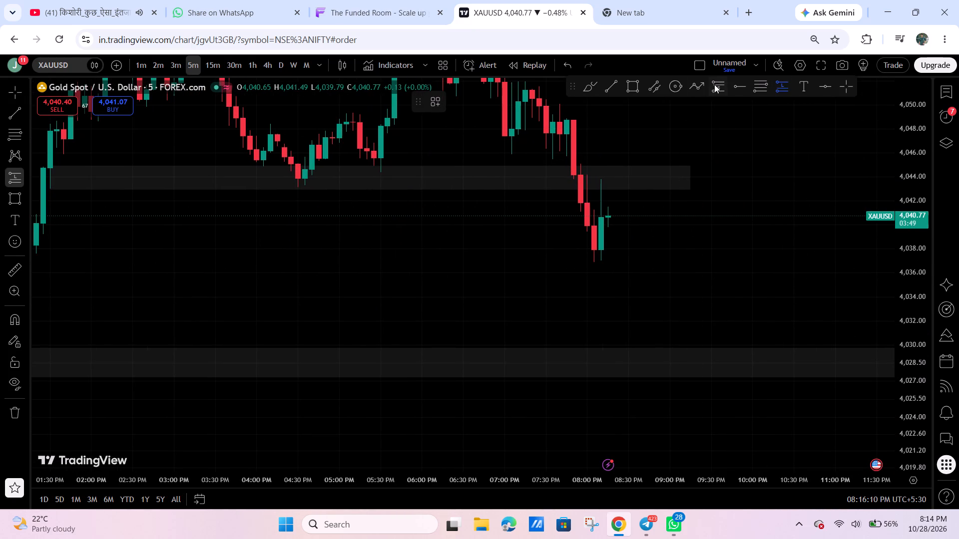
click(615, 214)
drag(616, 155, 617, 180)
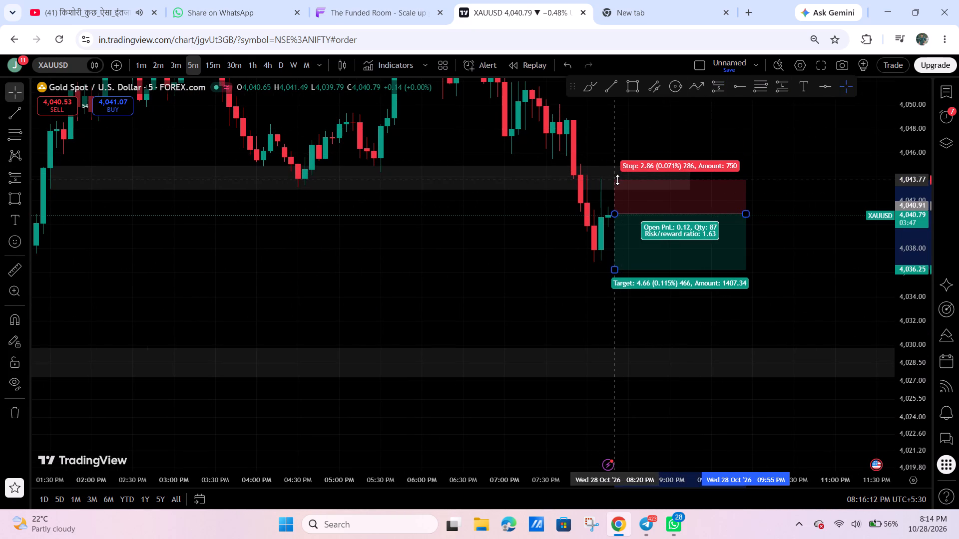
drag(617, 180, 619, 179)
drag(613, 269, 615, 359)
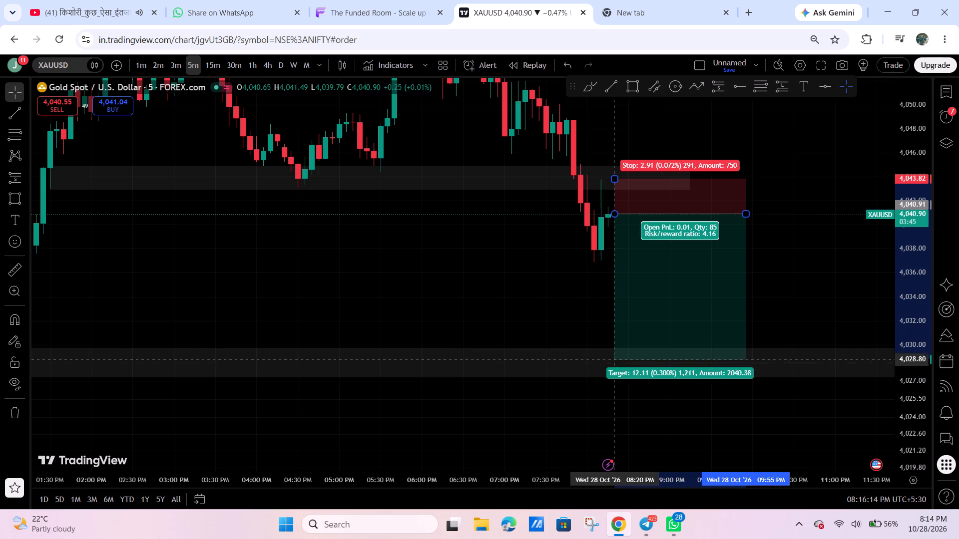
click(566, 310)
Set the XAUUSD chart to the 1-minute timeframe.
drag(826, 242, 813, 356)
scroll(782, 362, down, 4)
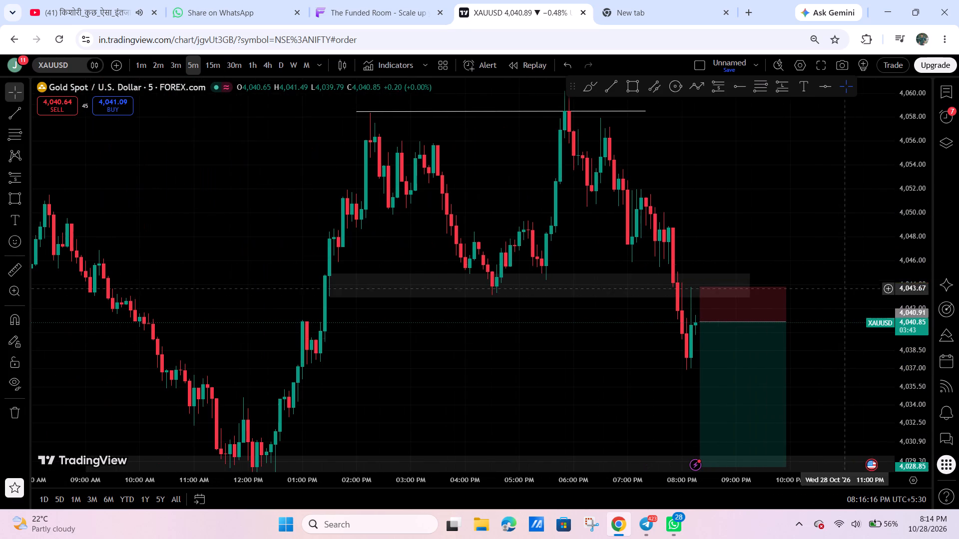
click(176, 65)
click(142, 65)
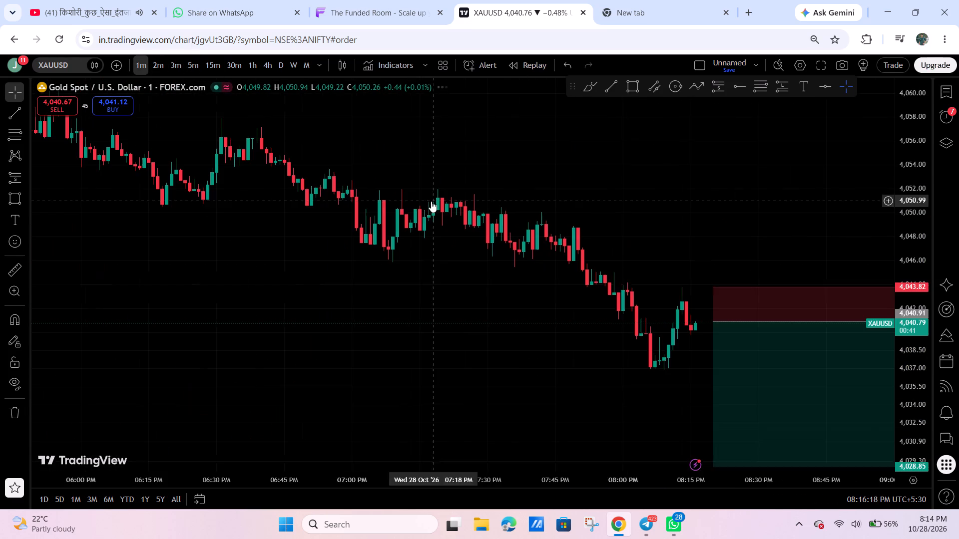
Switch to The Funded Room, select XAU/USD and clear the order's size.
click(388, 0)
scroll(600, 306, up, 5)
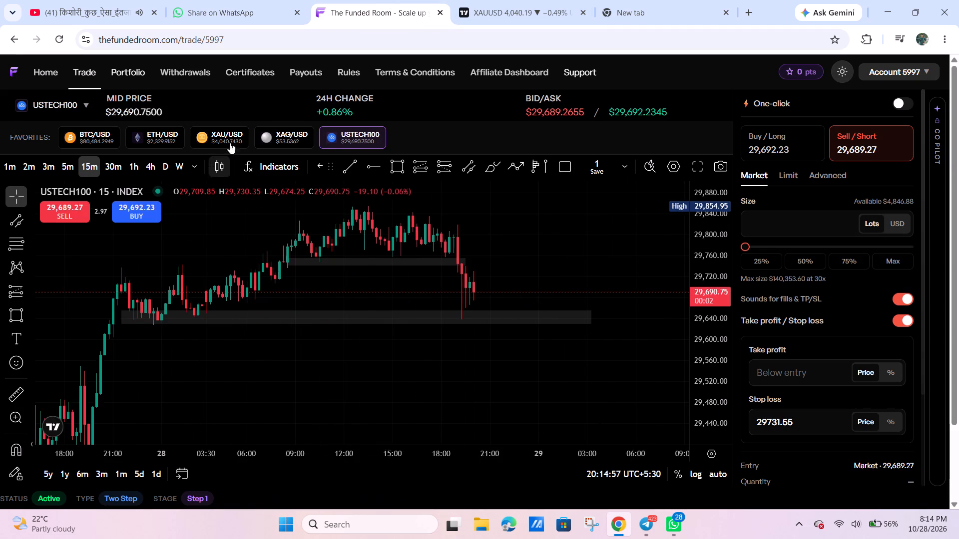
click(229, 136)
scroll(515, 322, up, 5)
click(779, 217)
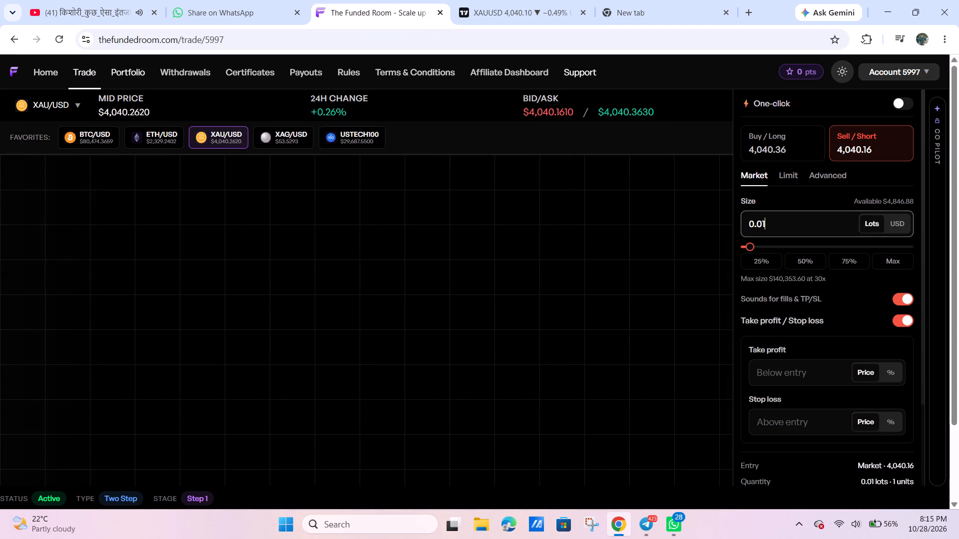
key(BackSpace)
key(BackSpace)
key(BackSpace)
key(BackSpace)
key(BackSpace)
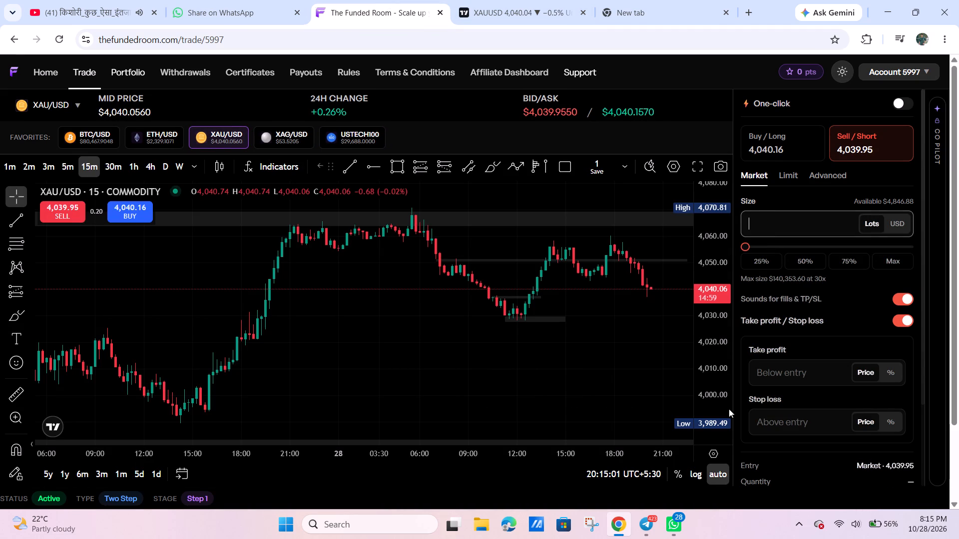
Set the XAU/USD chart to the 3-minute timeframe and show it in full screen.
double_click(716, 385)
scroll(651, 376, up, 7)
click(453, 378)
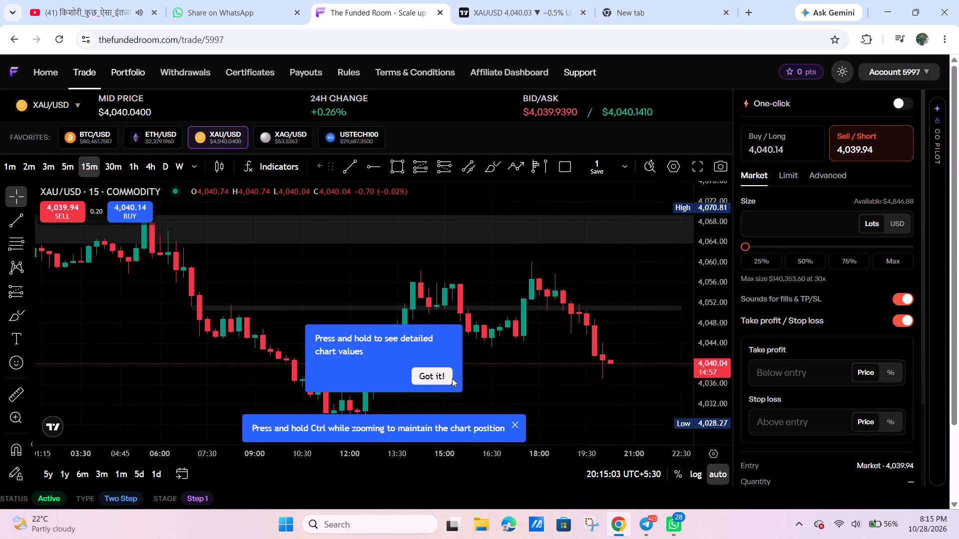
click(51, 163)
click(687, 165)
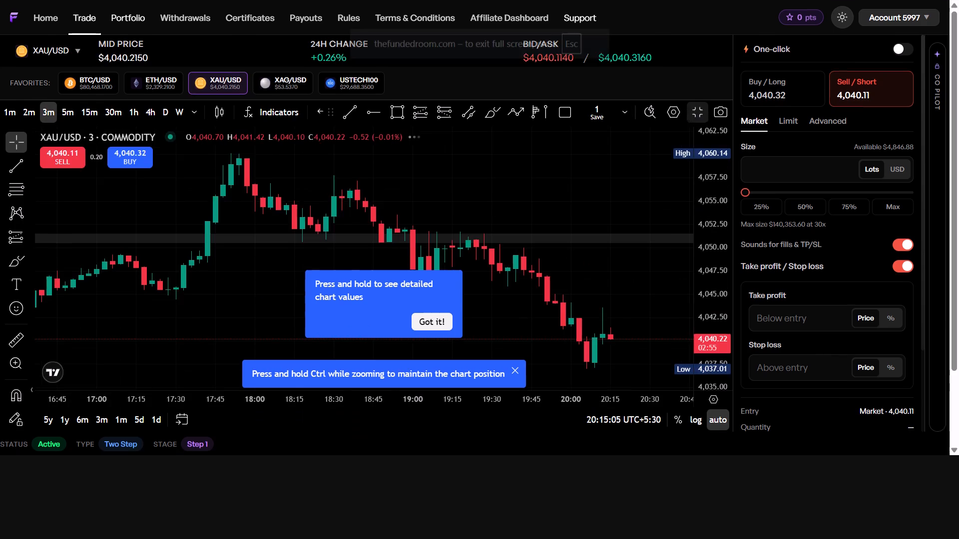
click(564, 327)
Draw a XAU/USD short position with entry at 4,040.33 and stop at 4,043.64.
scroll(823, 396, up, 7)
drag(958, 374, 955, 270)
drag(852, 376, 836, 329)
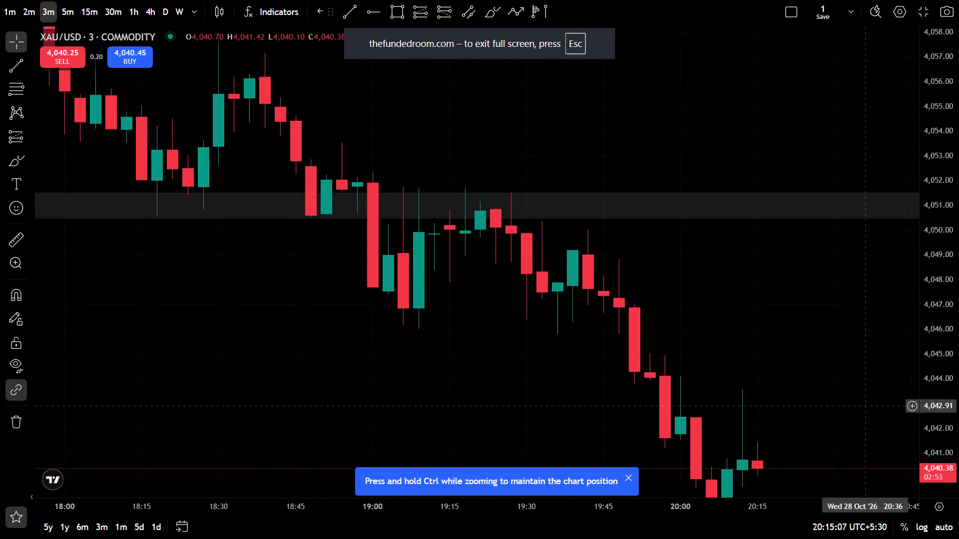
drag(836, 329, 822, 180)
scroll(798, 379, up, 3)
scroll(798, 380, down, 4)
drag(958, 221, 924, 326)
scroll(852, 353, down, 5)
drag(871, 376, 550, 383)
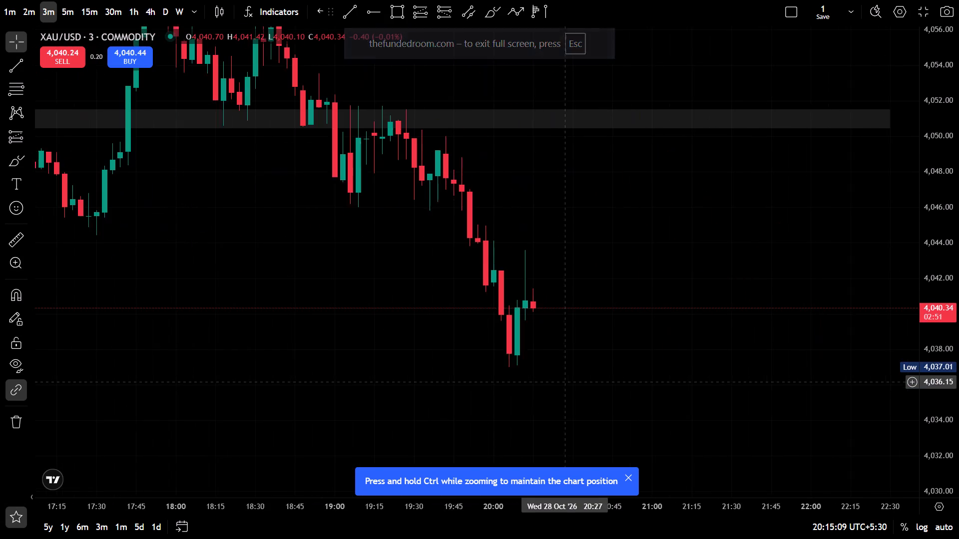
drag(550, 383, 545, 383)
click(442, 8)
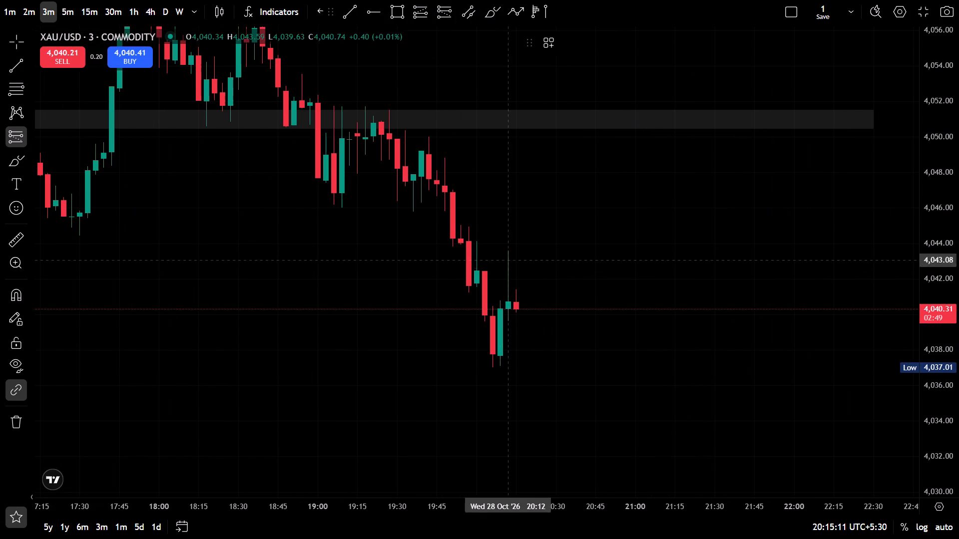
click(522, 308)
drag(524, 229, 536, 253)
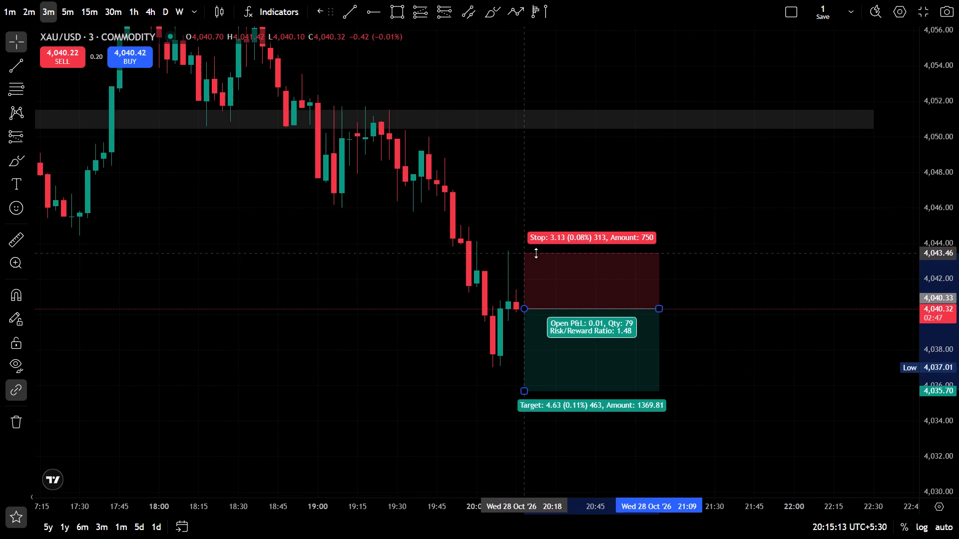
drag(536, 253, 540, 250)
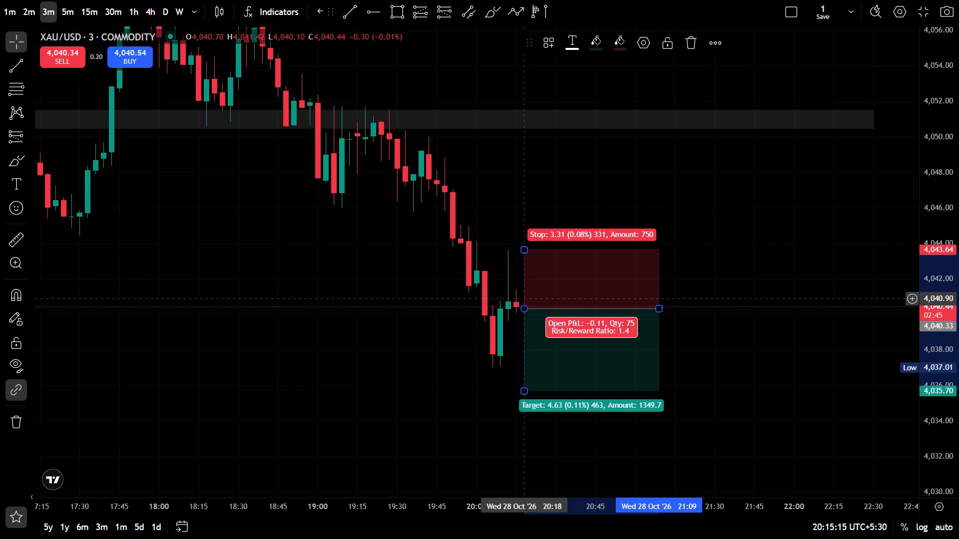
Move the short position's entry to 4,040.48 on the latest candle and its target to 4,033.83.
drag(523, 306, 519, 306)
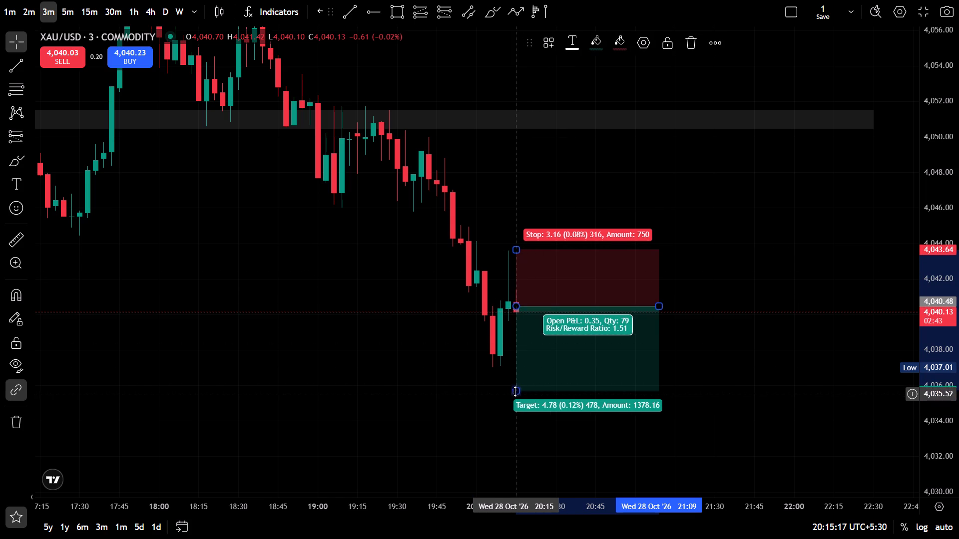
drag(518, 390, 518, 408)
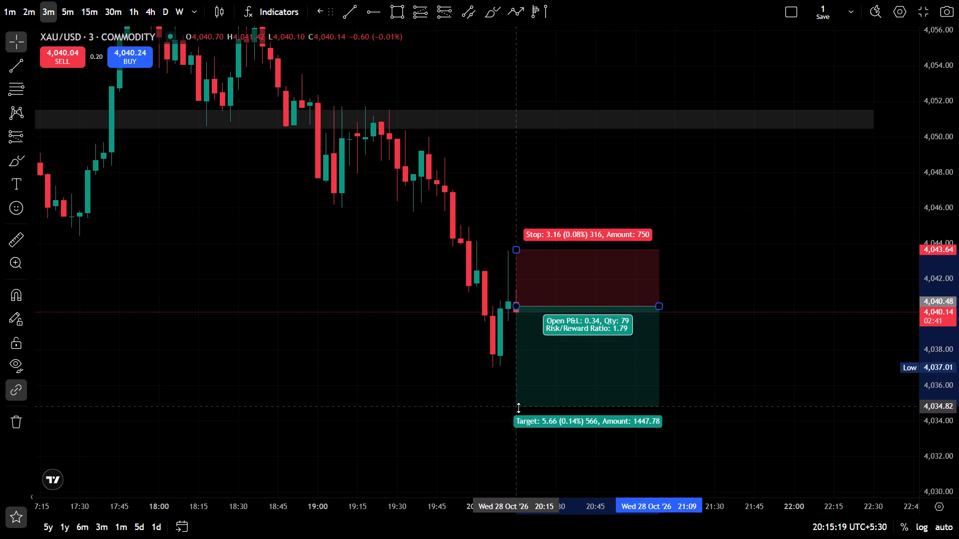
drag(518, 408, 517, 424)
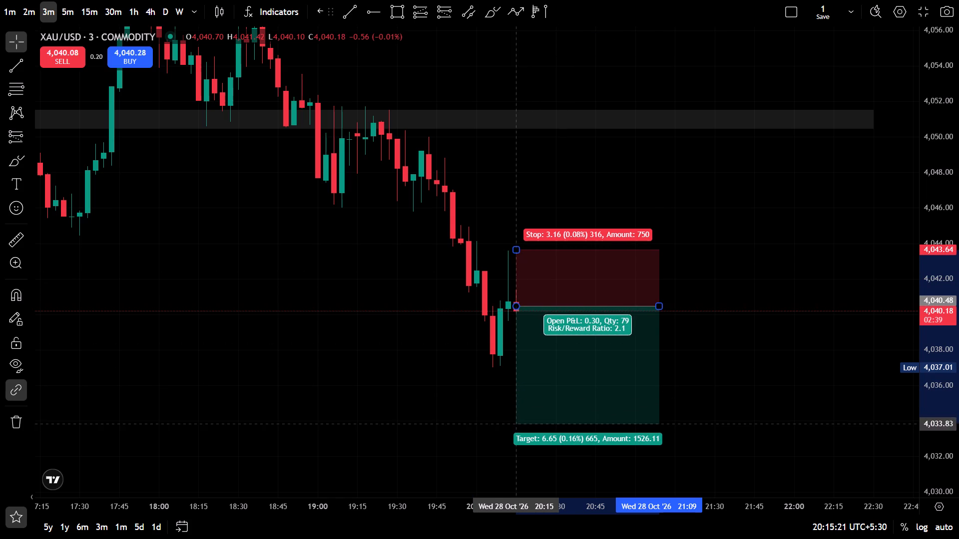
click(480, 400)
Leave the full-screen chart and set the XAU/USD sell order's size to 0.02 lots.
click(481, 49)
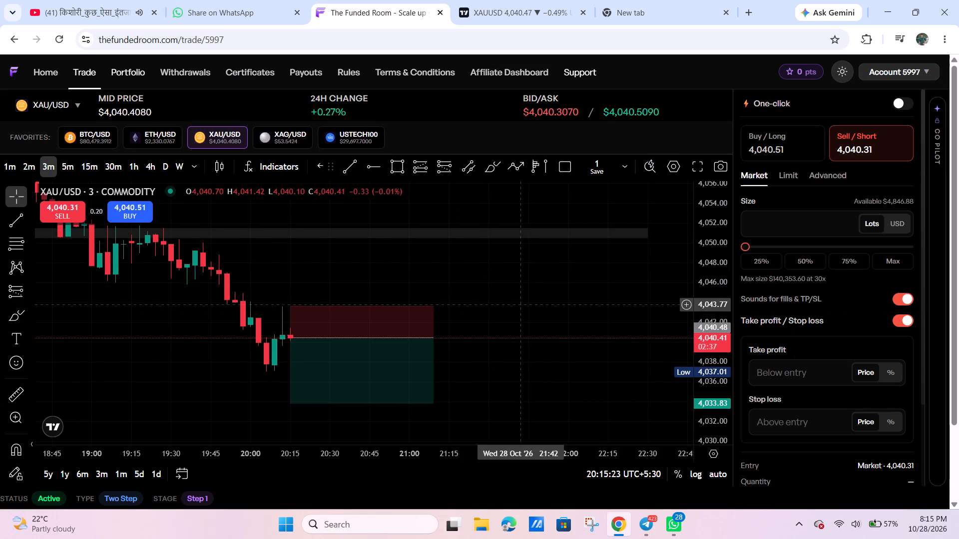
scroll(529, 317, down, 5)
click(801, 236)
text(0.)
text(02)
scroll(819, 302, down, 7)
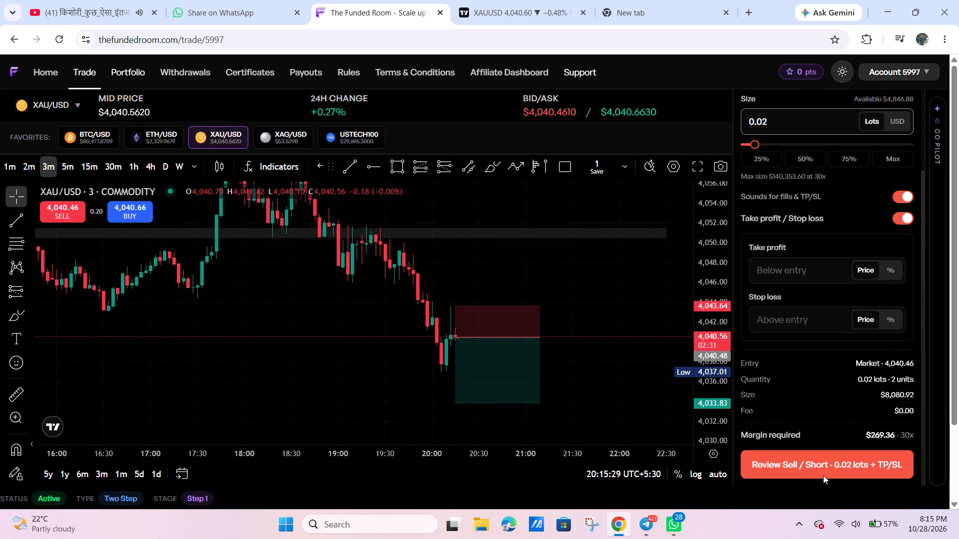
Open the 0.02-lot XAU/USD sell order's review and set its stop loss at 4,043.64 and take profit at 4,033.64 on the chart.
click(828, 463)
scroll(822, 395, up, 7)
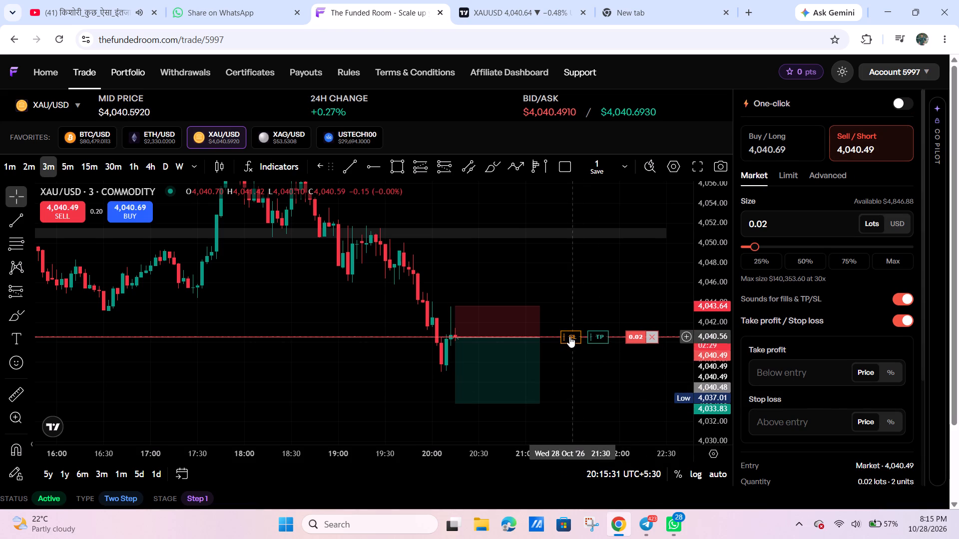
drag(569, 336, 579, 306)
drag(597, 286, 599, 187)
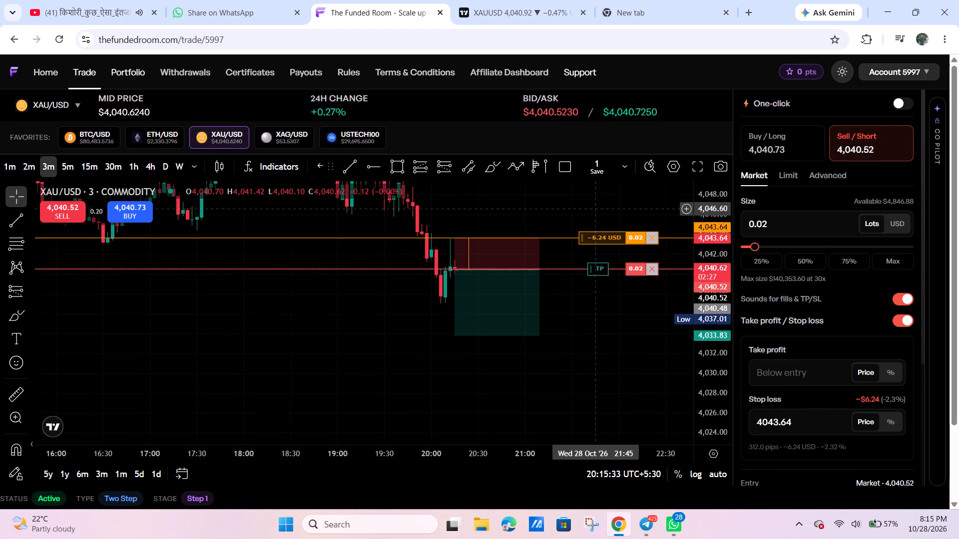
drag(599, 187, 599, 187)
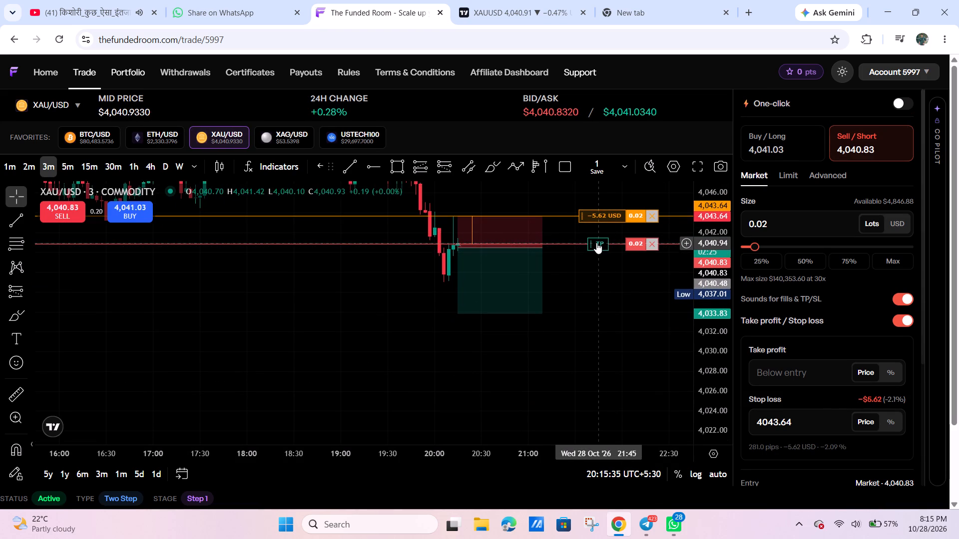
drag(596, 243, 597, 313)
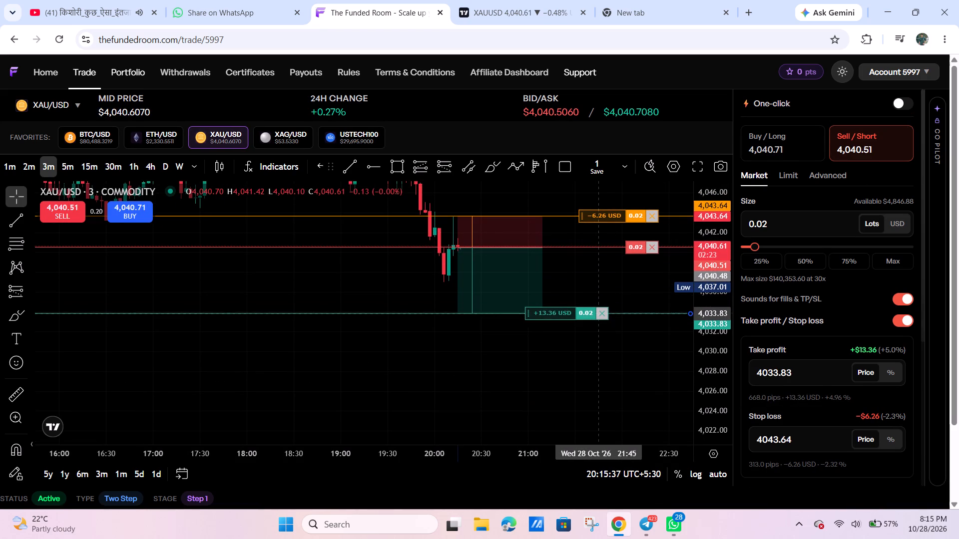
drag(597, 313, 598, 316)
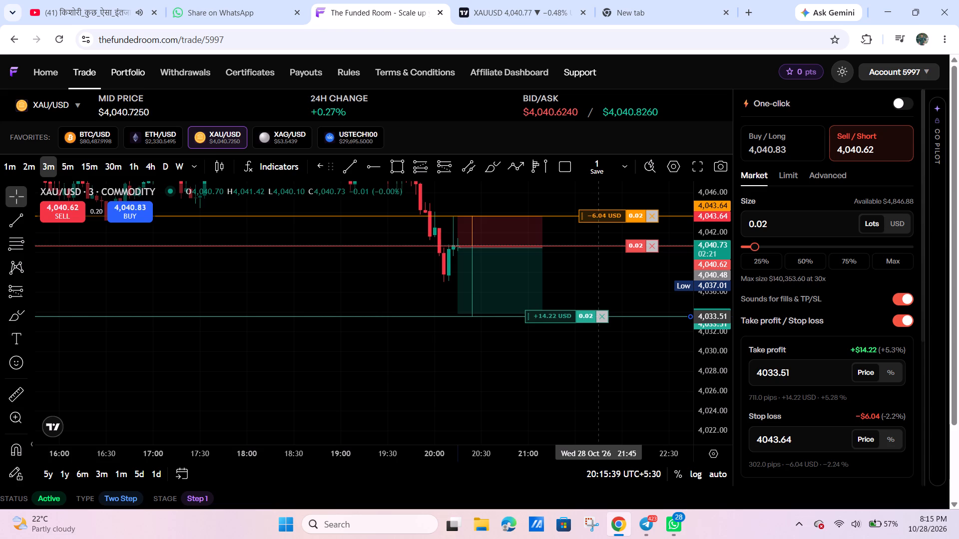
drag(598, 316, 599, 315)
Switch the XAU/USD chart to the 5-minute timeframe and show the latest candles together with the order levels.
drag(597, 283, 642, 304)
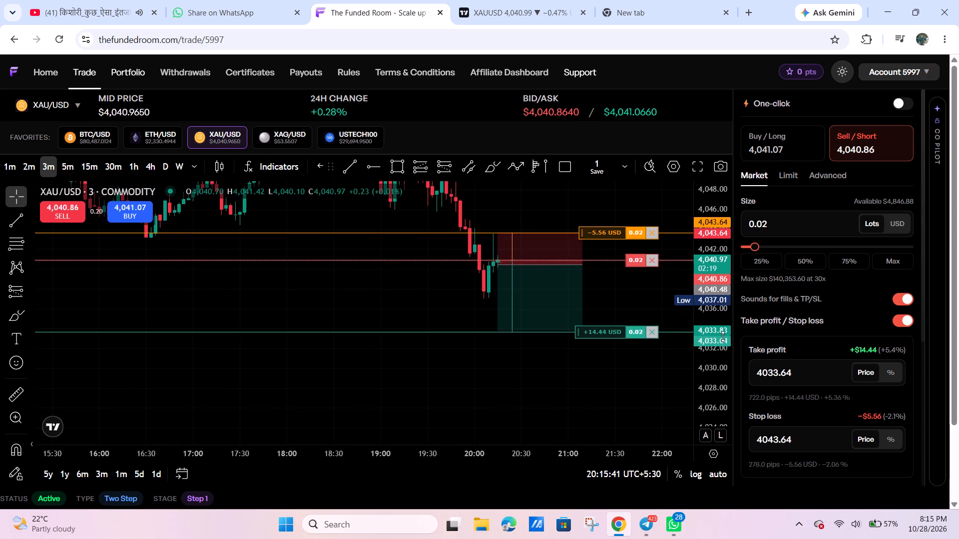
drag(723, 336, 705, 241)
drag(647, 278, 674, 338)
scroll(658, 341, up, 4)
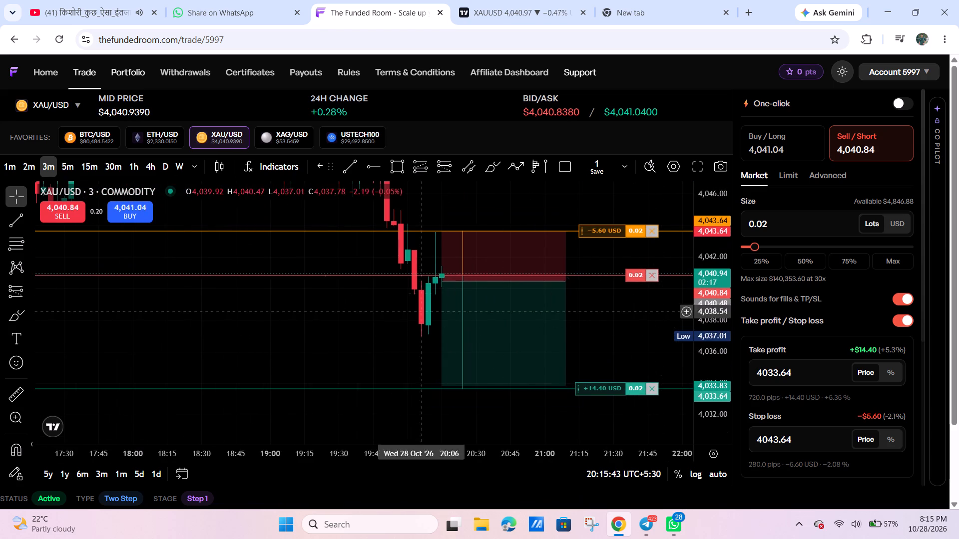
click(71, 162)
scroll(611, 353, up, 6)
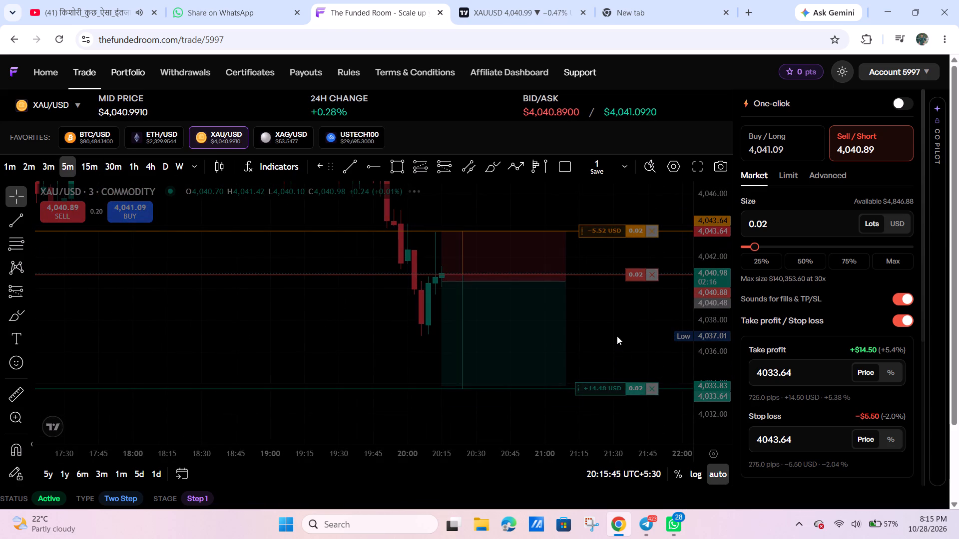
scroll(608, 345, up, 5)
drag(488, 309, 566, 288)
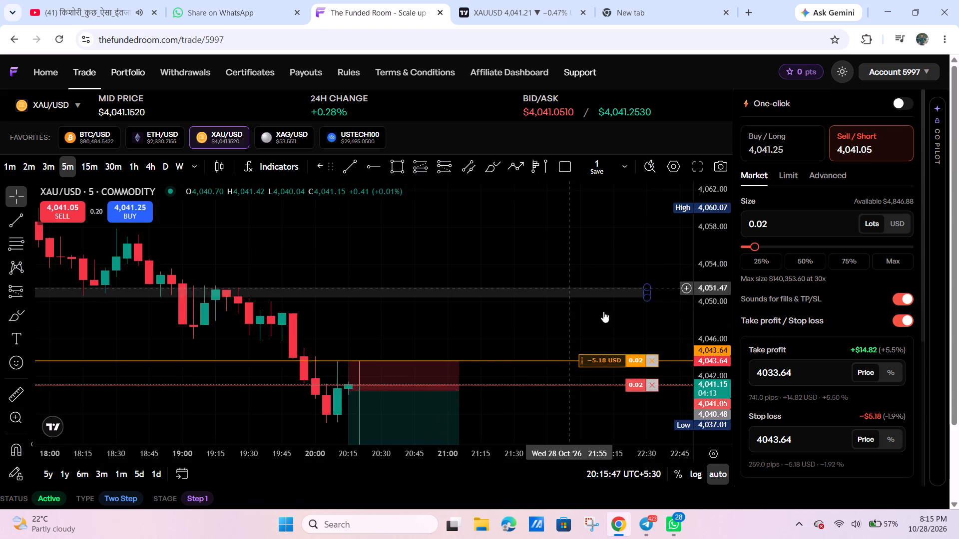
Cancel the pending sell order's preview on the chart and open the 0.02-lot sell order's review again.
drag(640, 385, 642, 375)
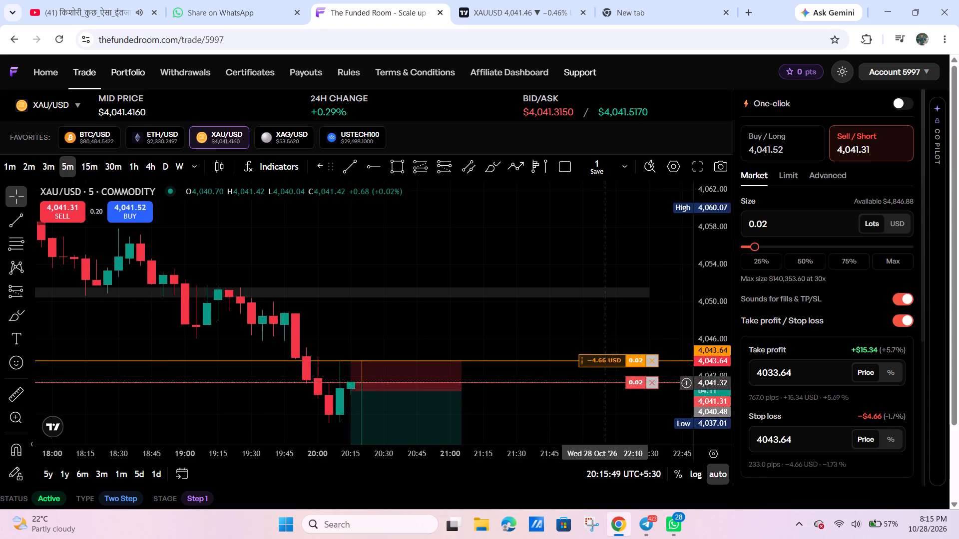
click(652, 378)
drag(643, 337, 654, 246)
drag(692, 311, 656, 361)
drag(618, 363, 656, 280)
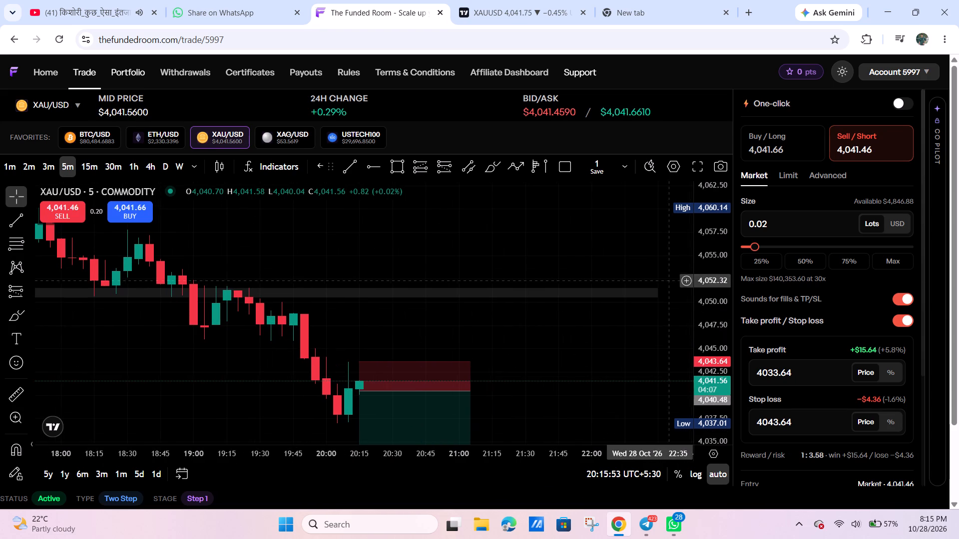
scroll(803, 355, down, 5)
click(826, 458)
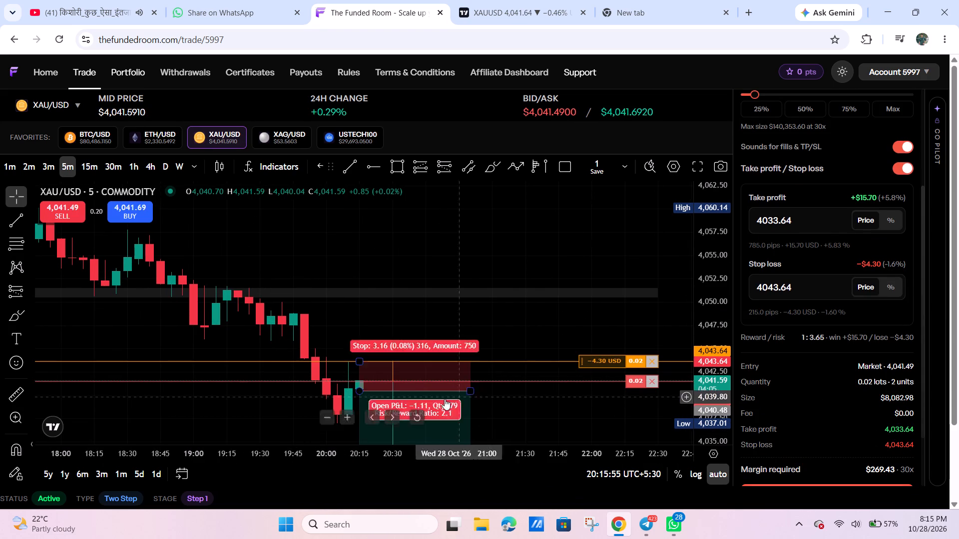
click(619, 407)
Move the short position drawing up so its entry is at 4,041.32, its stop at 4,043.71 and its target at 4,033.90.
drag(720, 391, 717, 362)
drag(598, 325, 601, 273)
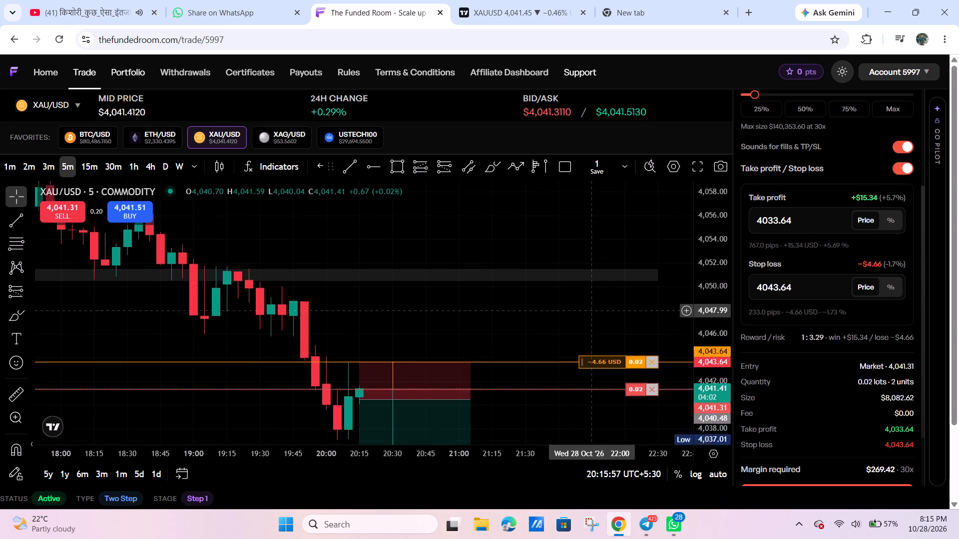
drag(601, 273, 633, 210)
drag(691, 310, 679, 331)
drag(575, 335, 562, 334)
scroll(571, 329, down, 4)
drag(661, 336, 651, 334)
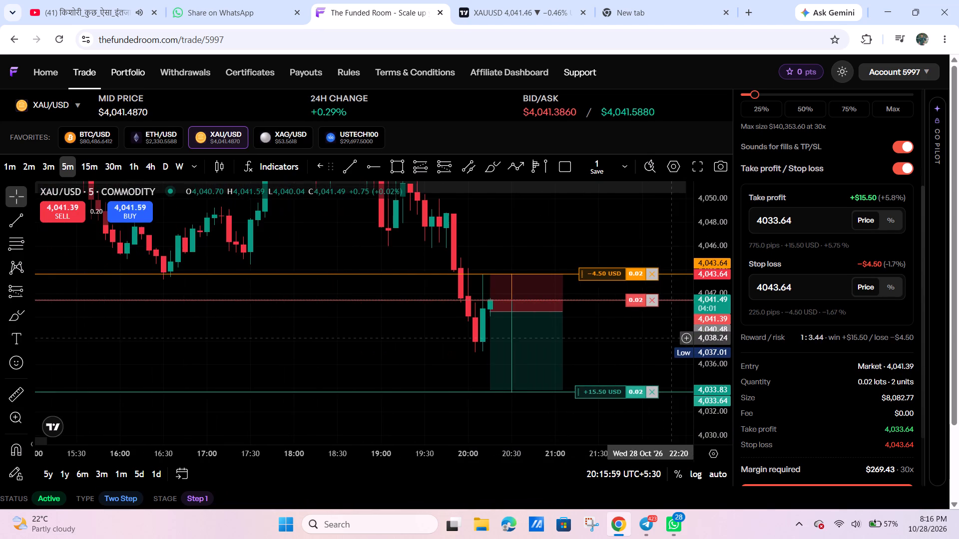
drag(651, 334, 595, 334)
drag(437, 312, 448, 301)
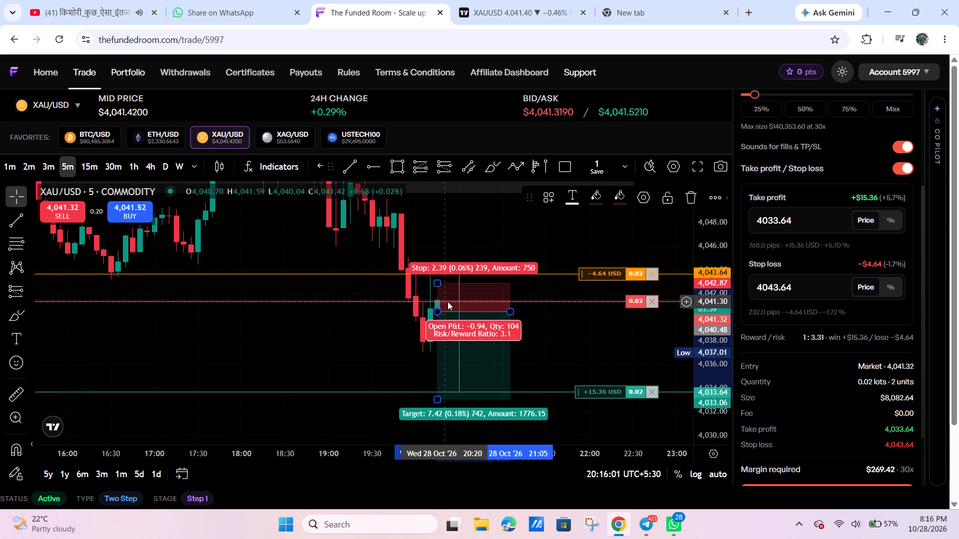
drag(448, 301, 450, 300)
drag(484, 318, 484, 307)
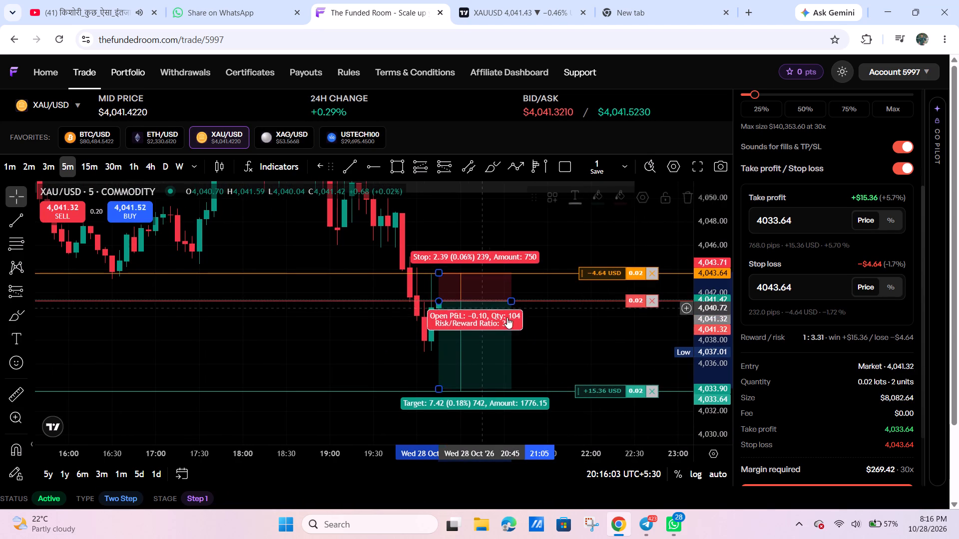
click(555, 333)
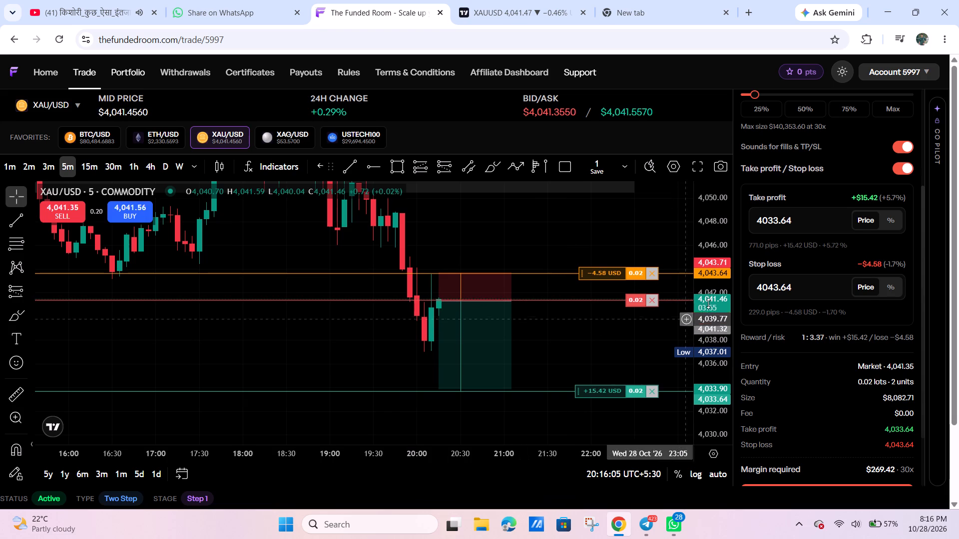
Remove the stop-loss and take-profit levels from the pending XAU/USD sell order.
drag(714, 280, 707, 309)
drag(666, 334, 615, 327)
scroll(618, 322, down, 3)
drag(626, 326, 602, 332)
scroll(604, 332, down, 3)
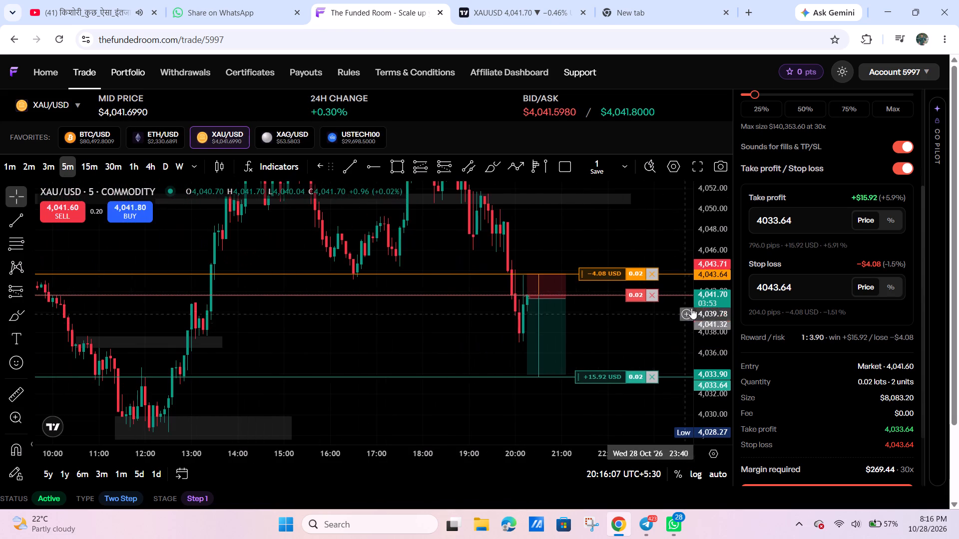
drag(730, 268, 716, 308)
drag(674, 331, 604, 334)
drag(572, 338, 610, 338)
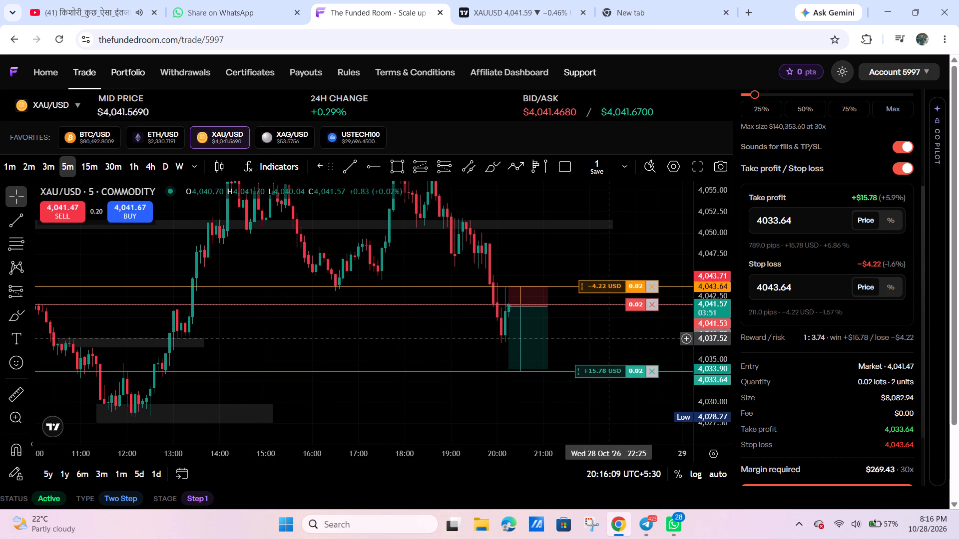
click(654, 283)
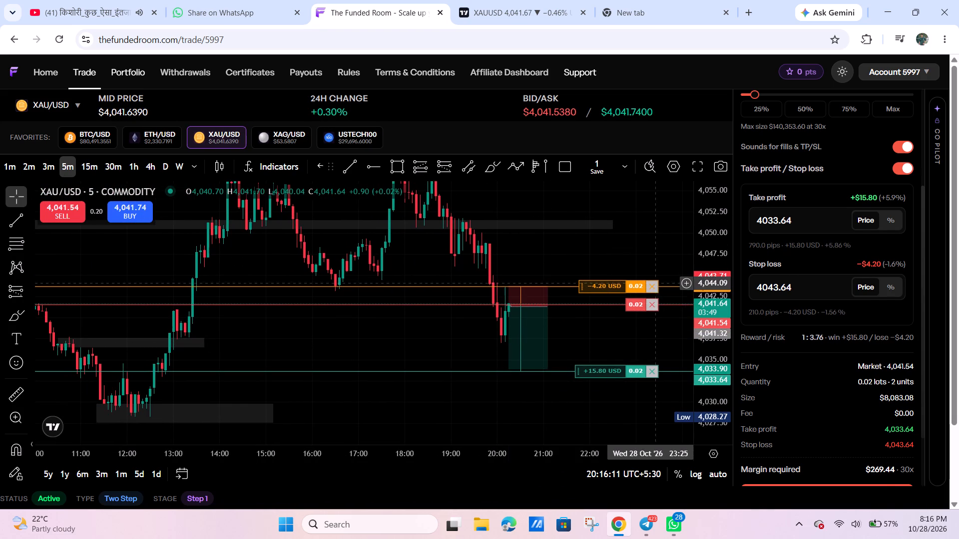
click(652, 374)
Delete the short position drawing beside the latest candles on the XAU/USD chart.
drag(611, 350, 655, 351)
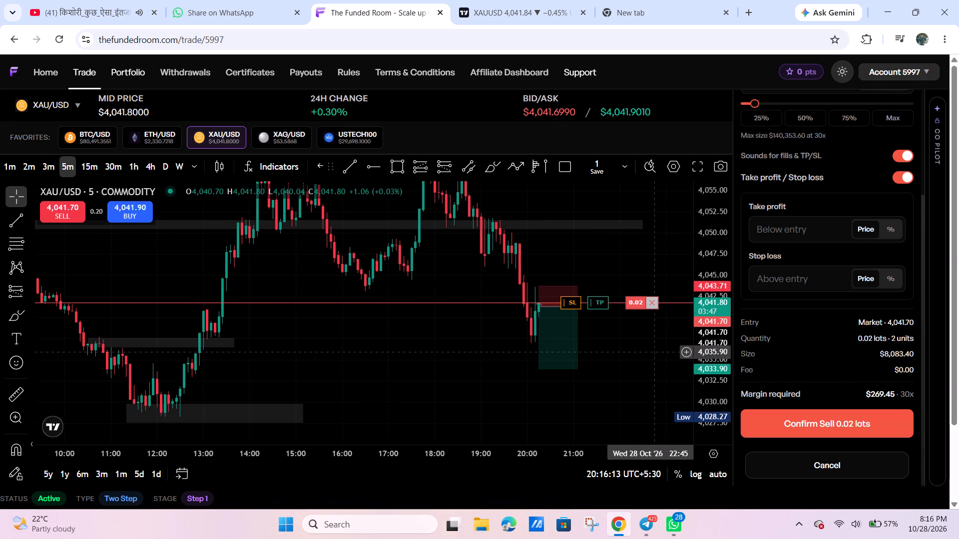
drag(559, 342, 595, 344)
click(688, 189)
Draw a rectangle zone between about 4,043.7 and 4,044.75, stretching from 13:50 to about 22:00.
scroll(622, 350, up, 2)
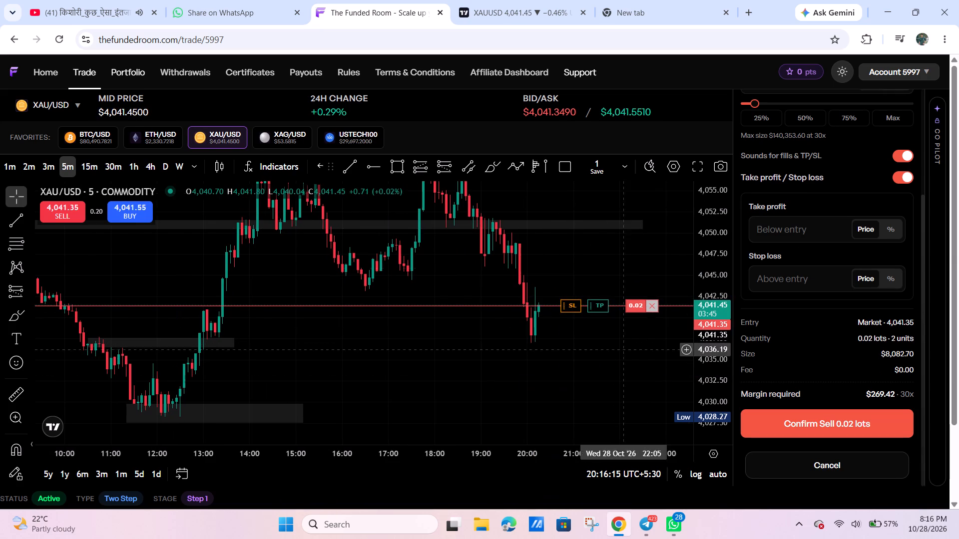
scroll(622, 352, up, 4)
drag(526, 355, 588, 376)
scroll(588, 376, down, 4)
drag(575, 382, 486, 388)
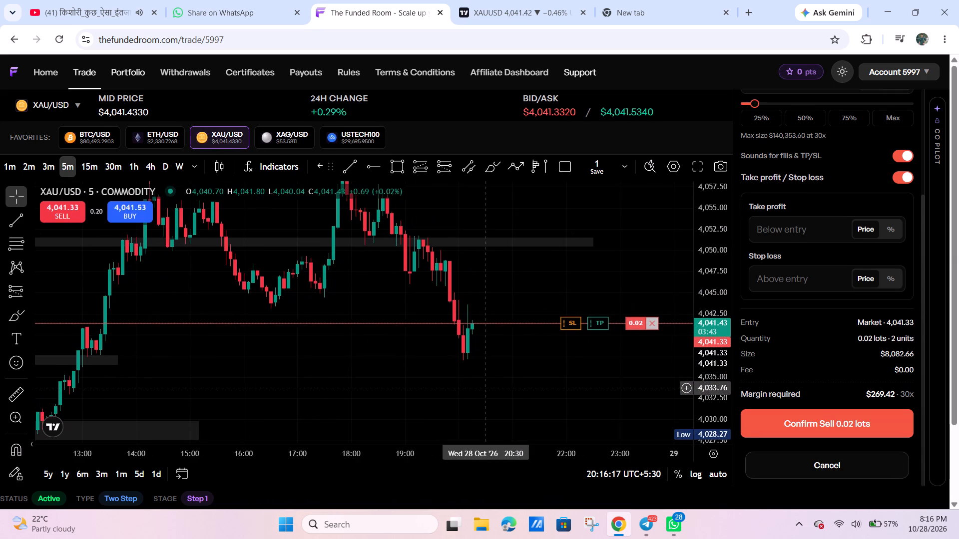
drag(486, 388, 481, 397)
click(398, 166)
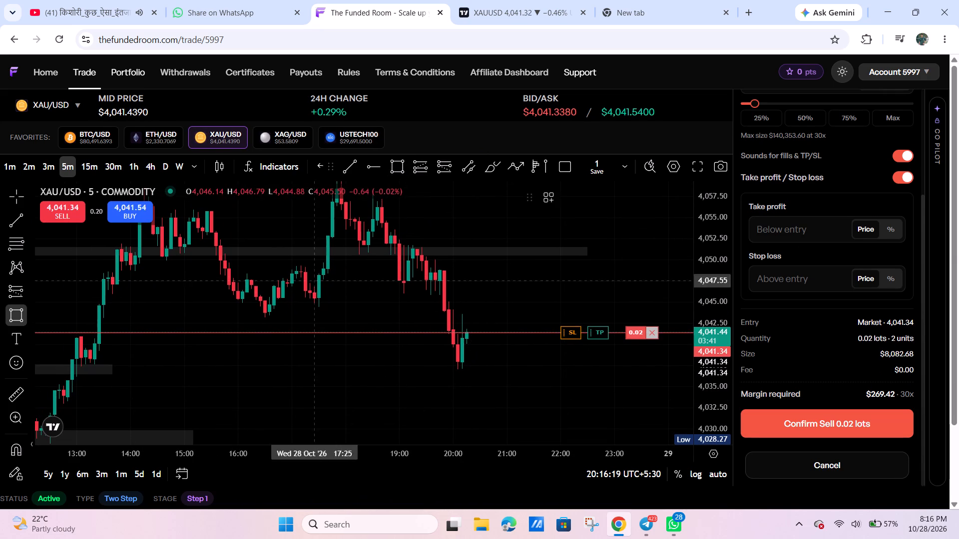
click(119, 304)
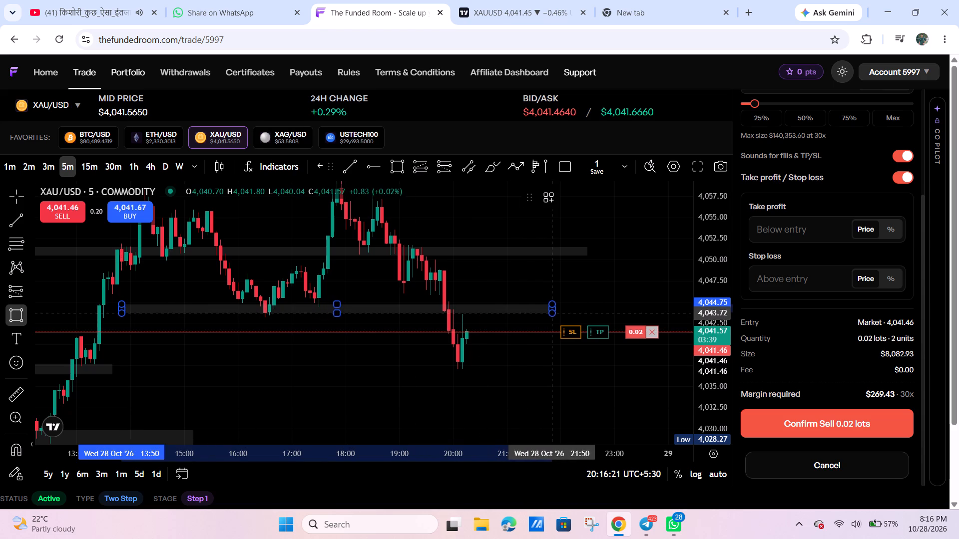
click(559, 313)
Draw a path through the swing highs and lows from the 18:00 peak, with a projected rise to about 4,045.1 and a final drop.
drag(552, 284, 620, 275)
drag(608, 279, 579, 284)
drag(558, 279, 530, 316)
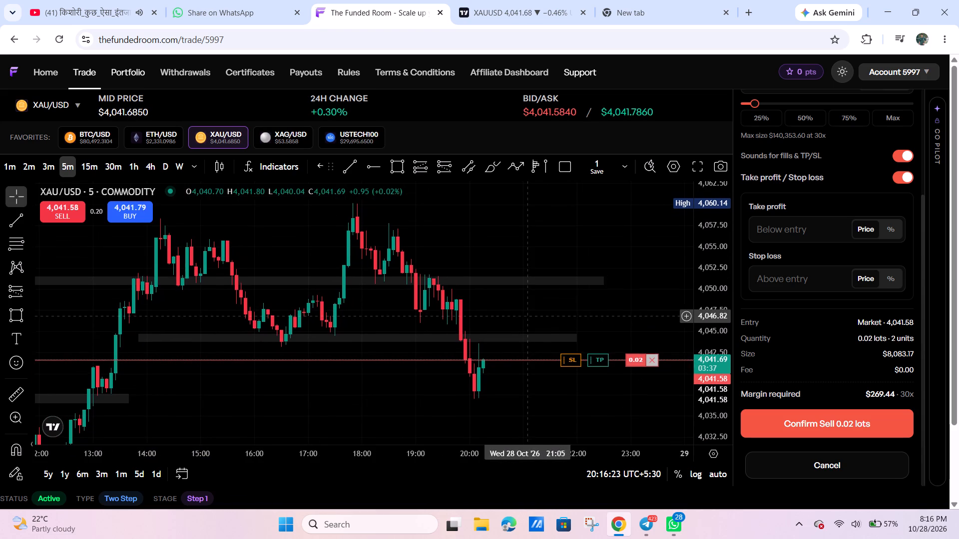
drag(530, 316, 529, 316)
drag(539, 236, 532, 248)
click(516, 168)
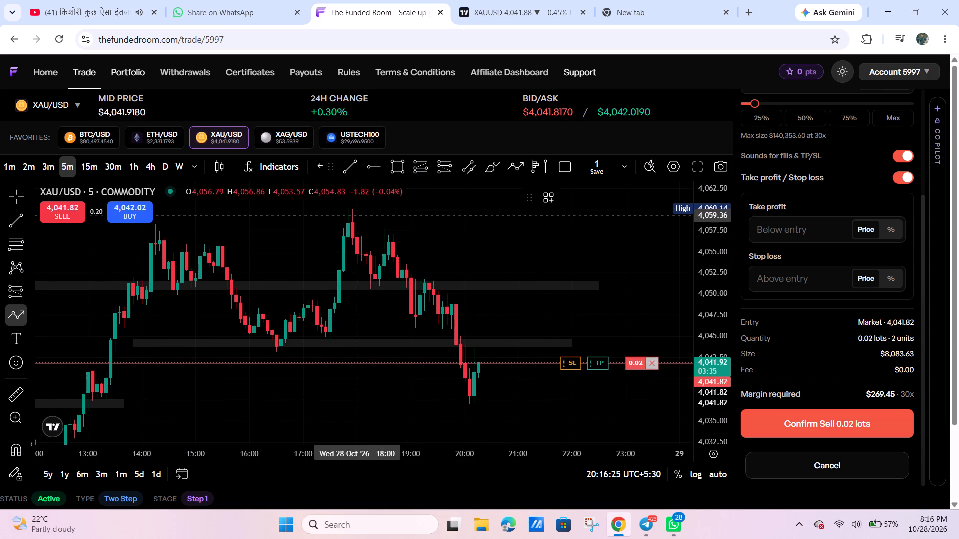
drag(349, 209, 352, 222)
drag(377, 294, 380, 286)
drag(396, 233, 396, 238)
click(415, 332)
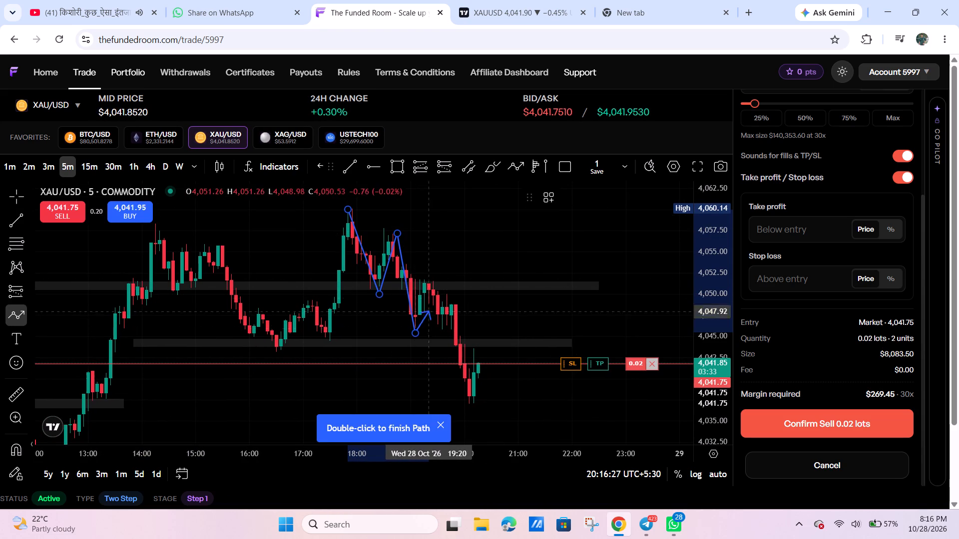
click(440, 284)
drag(468, 415, 468, 408)
click(485, 335)
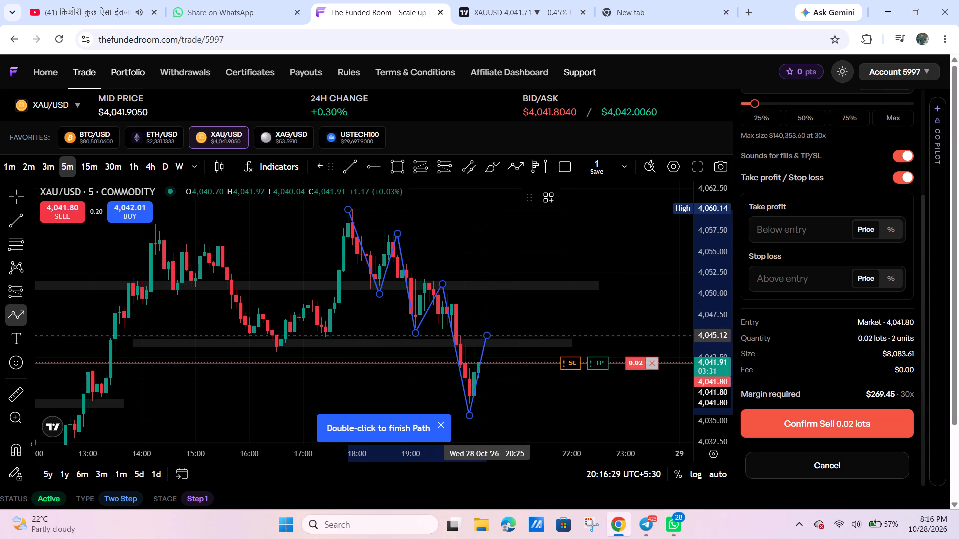
double_click(526, 451)
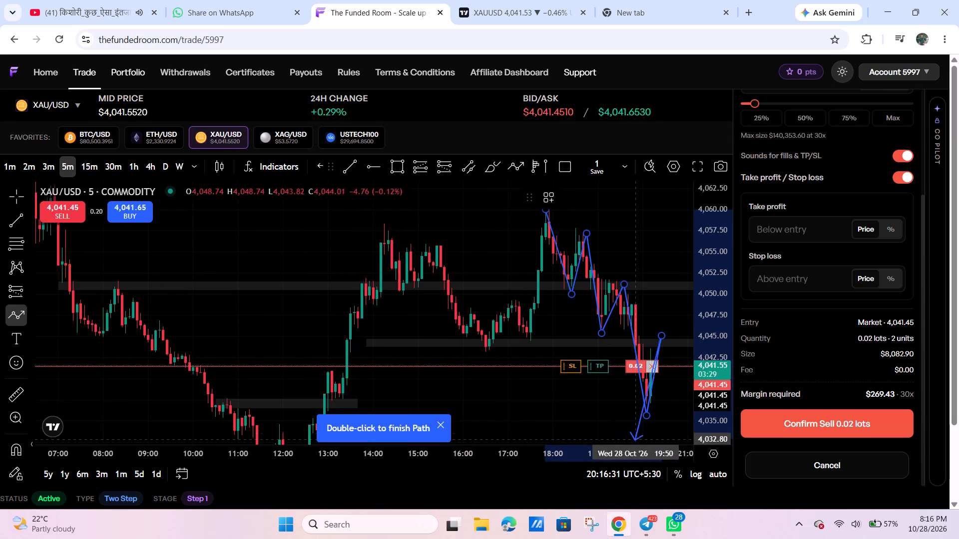
double_click(678, 430)
Move the path's arrow end to about 4,033 at around 20:50.
drag(609, 403, 467, 378)
scroll(413, 381, up, 10)
drag(312, 407, 349, 417)
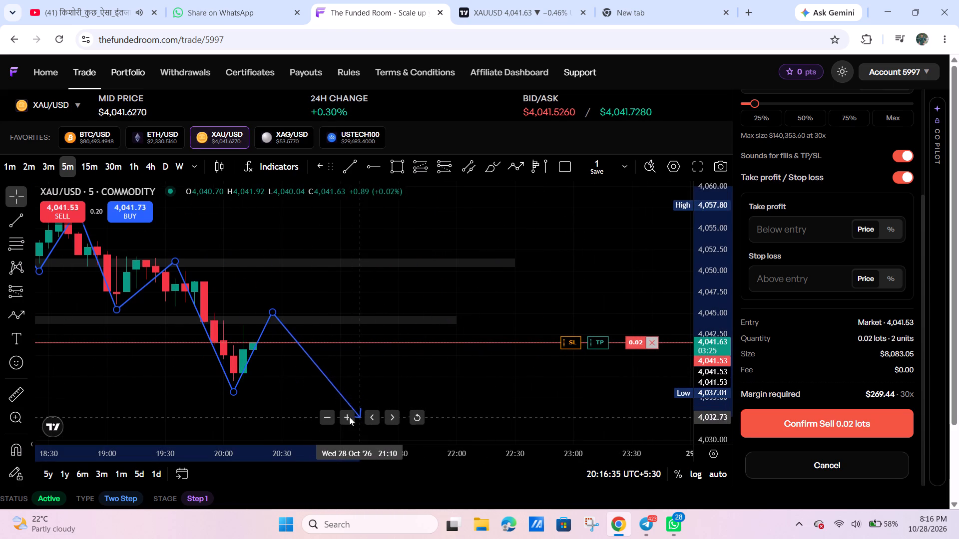
drag(349, 417, 323, 412)
Reduce the line thickness of the projected price path to the thinnest width.
drag(354, 375, 525, 331)
scroll(520, 356, down, 3)
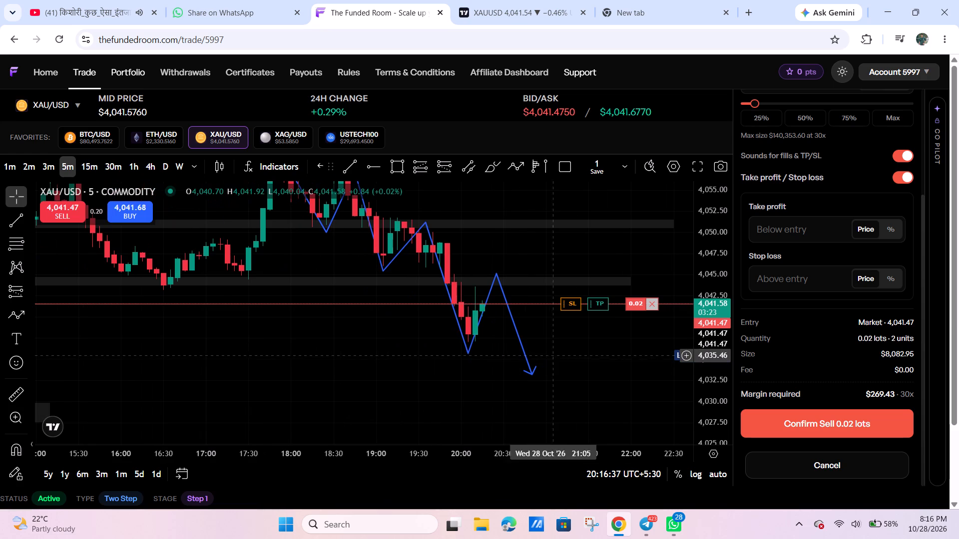
click(521, 344)
click(603, 197)
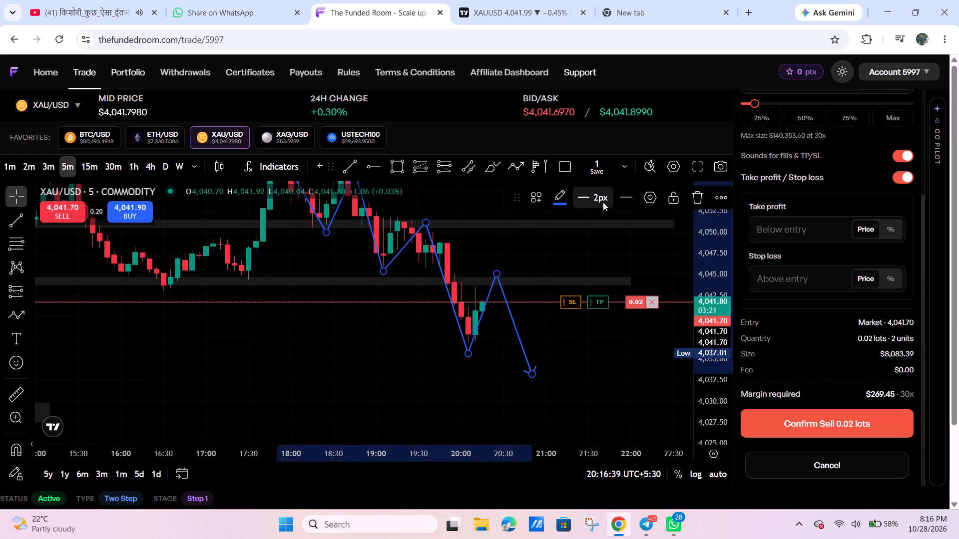
click(595, 222)
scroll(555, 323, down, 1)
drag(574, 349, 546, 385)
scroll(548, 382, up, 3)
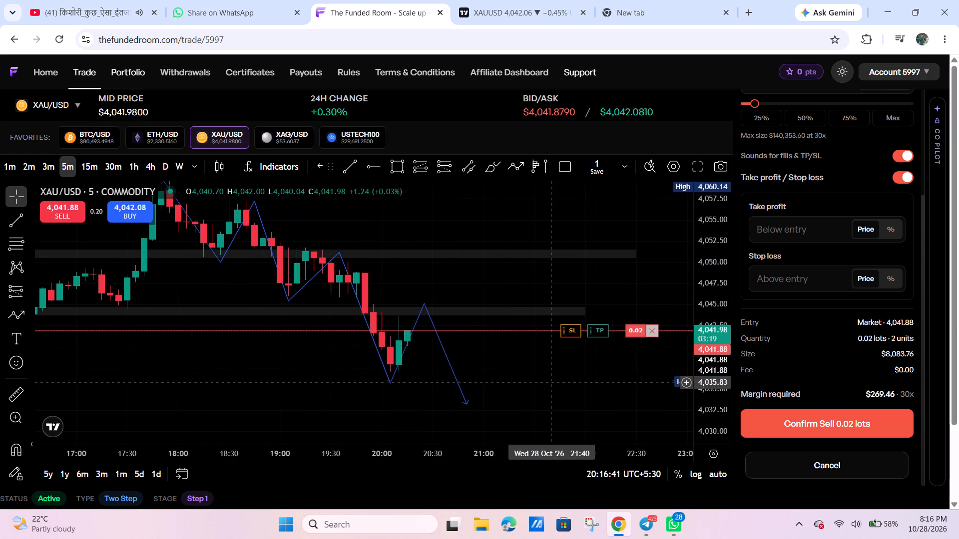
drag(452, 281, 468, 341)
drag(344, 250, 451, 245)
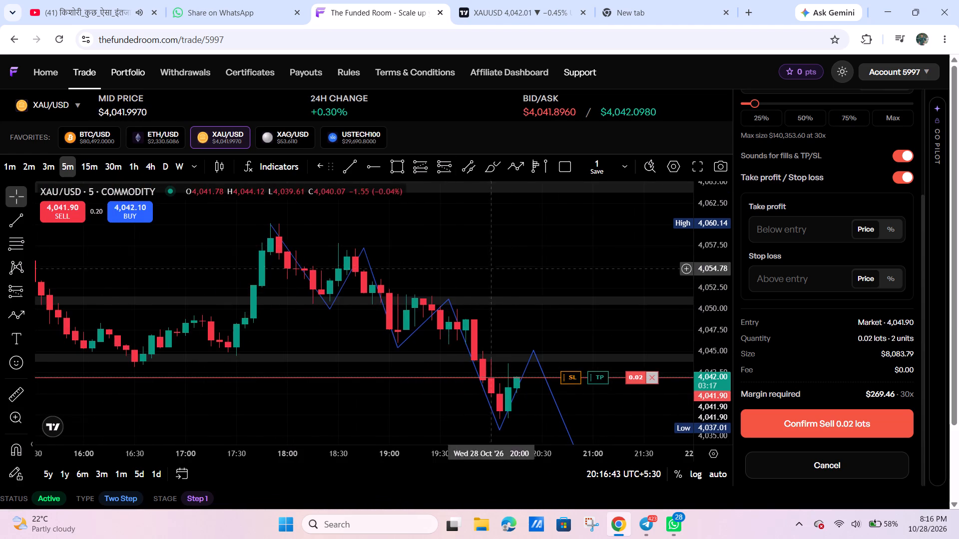
Delete the projected price path drawn through the swing highs and lows.
scroll(525, 275, down, 2)
drag(556, 253, 484, 234)
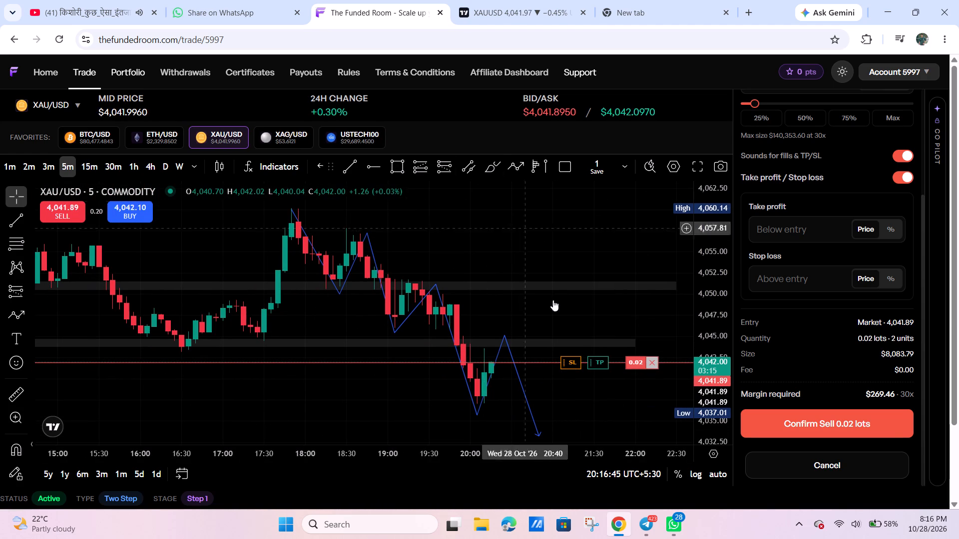
drag(558, 404, 576, 357)
click(549, 395)
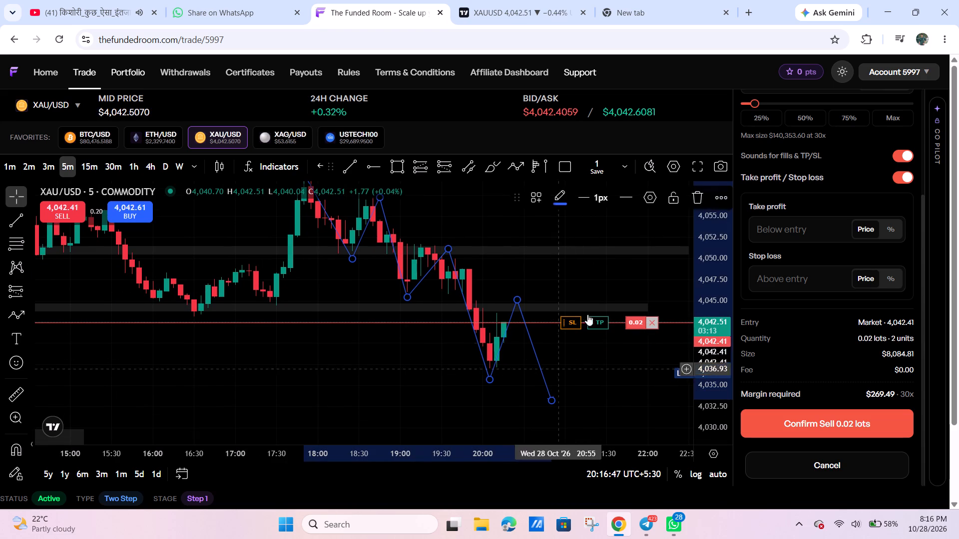
click(699, 196)
Delete the rectangle zone between 4,036.47 and 4,037.66 that spans 10:30 to 13:40.
scroll(567, 380, up, 3)
drag(572, 384, 627, 399)
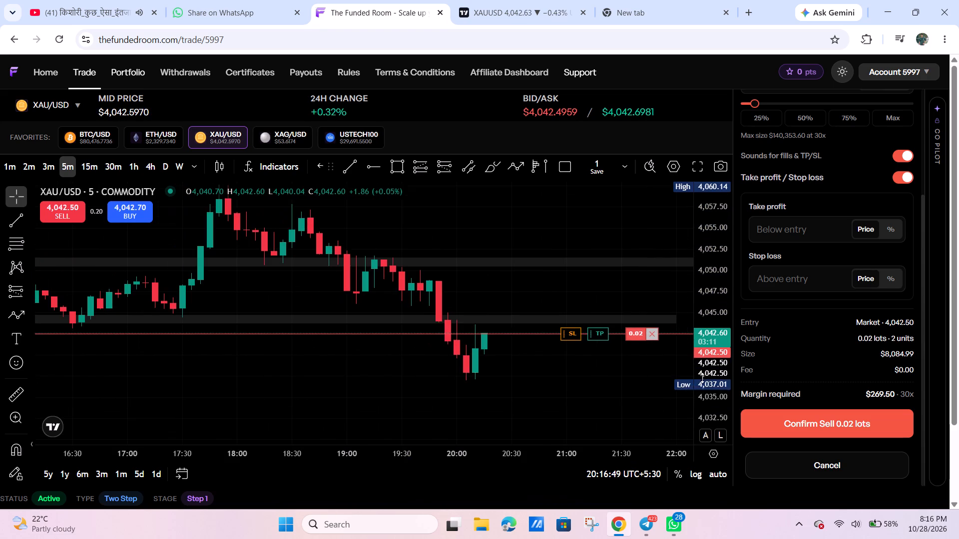
drag(704, 389, 679, 253)
drag(622, 262, 598, 215)
drag(722, 227, 677, 324)
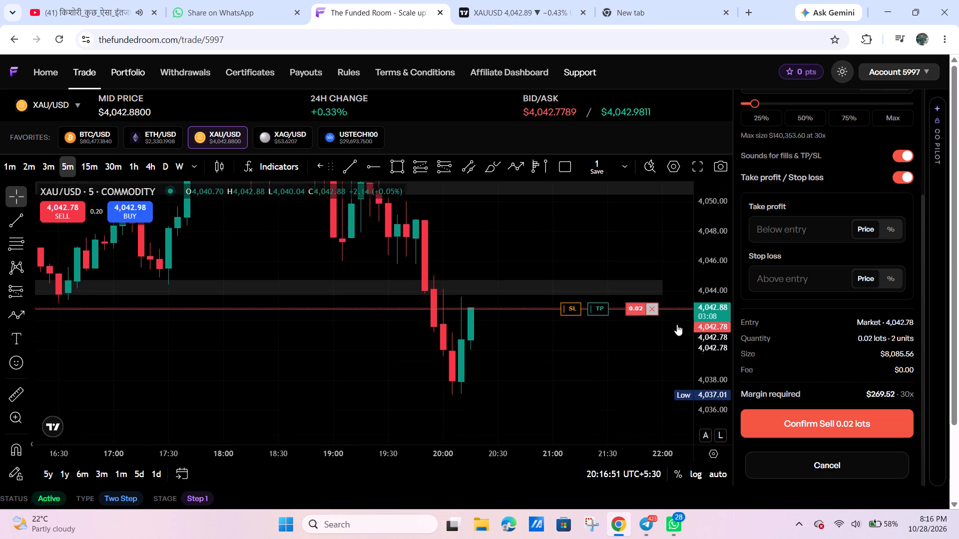
drag(677, 324, 665, 334)
drag(614, 356, 526, 344)
scroll(540, 355, down, 2)
drag(602, 368, 559, 369)
scroll(557, 370, down, 5)
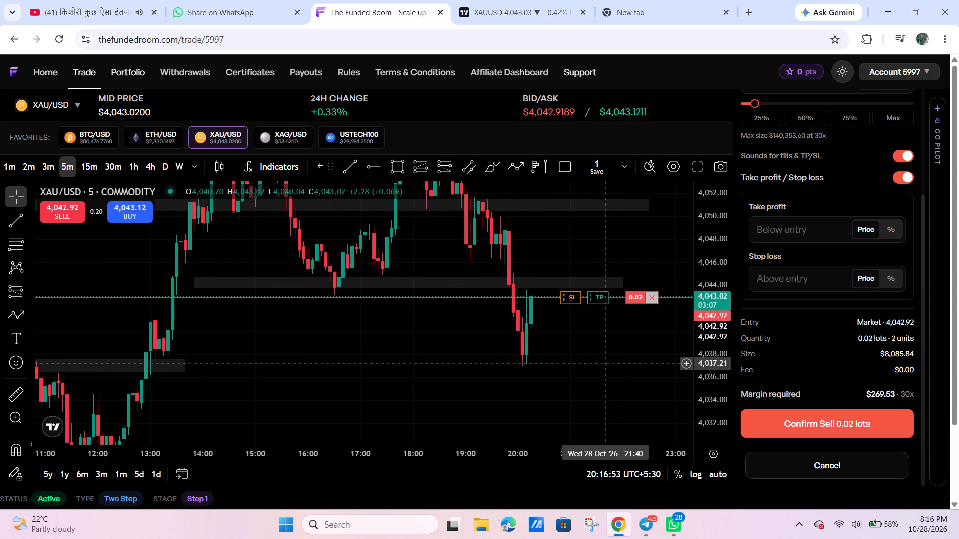
drag(584, 391, 618, 330)
scroll(605, 351, down, 5)
drag(593, 366, 556, 401)
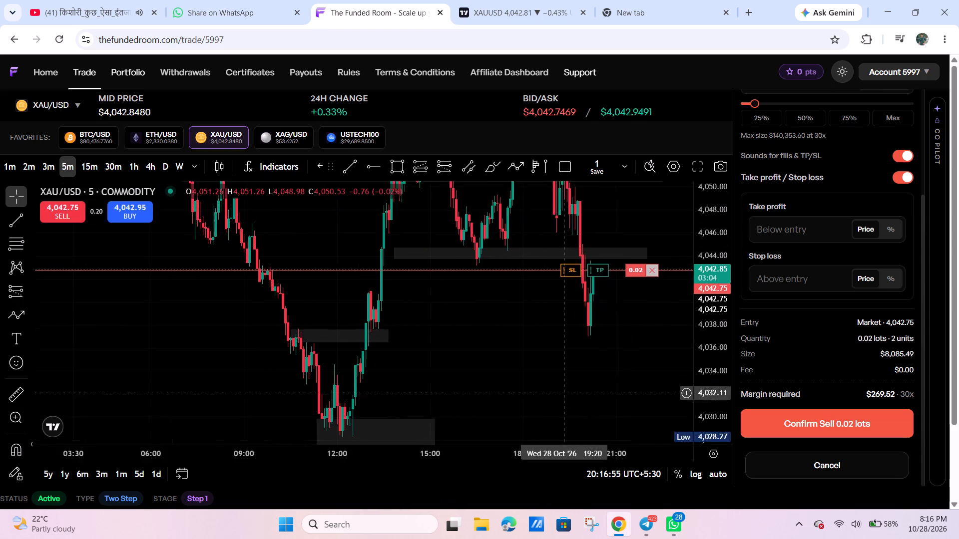
drag(556, 401, 532, 410)
click(347, 348)
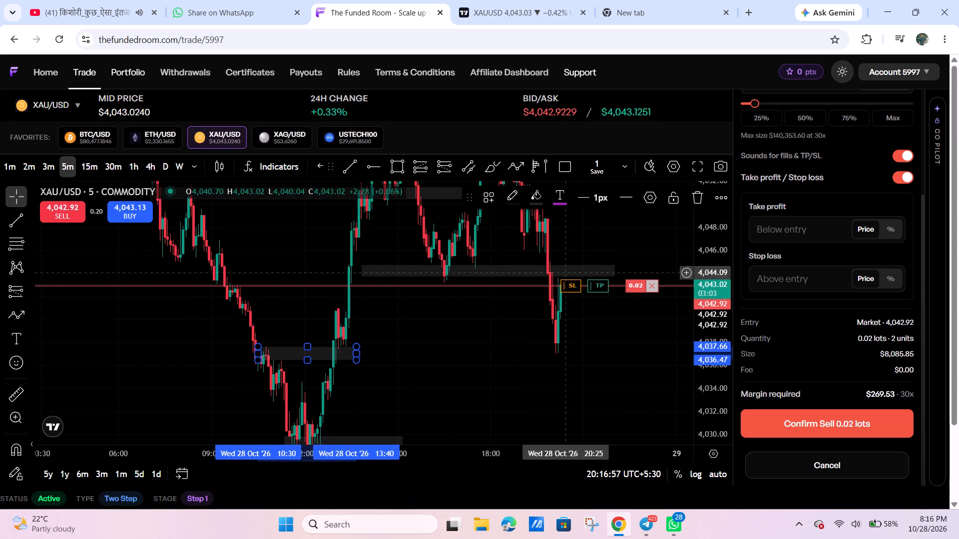
click(699, 192)
Draw a rectangle zone between about 4,036.9 and 4,037.9, stretching from 13:00 to about 22:50.
scroll(597, 370, up, 6)
scroll(581, 362, down, 4)
drag(601, 361, 573, 365)
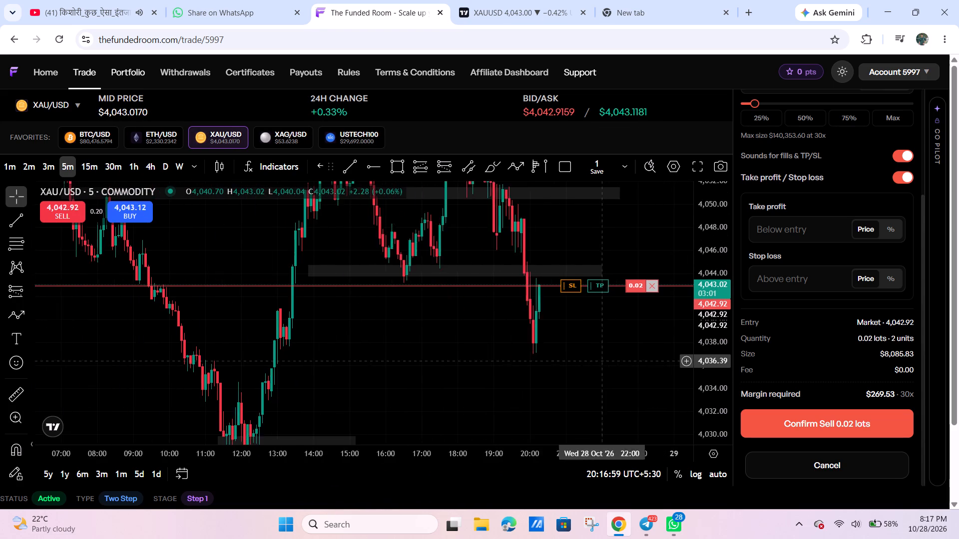
drag(573, 365, 501, 365)
click(402, 162)
click(192, 344)
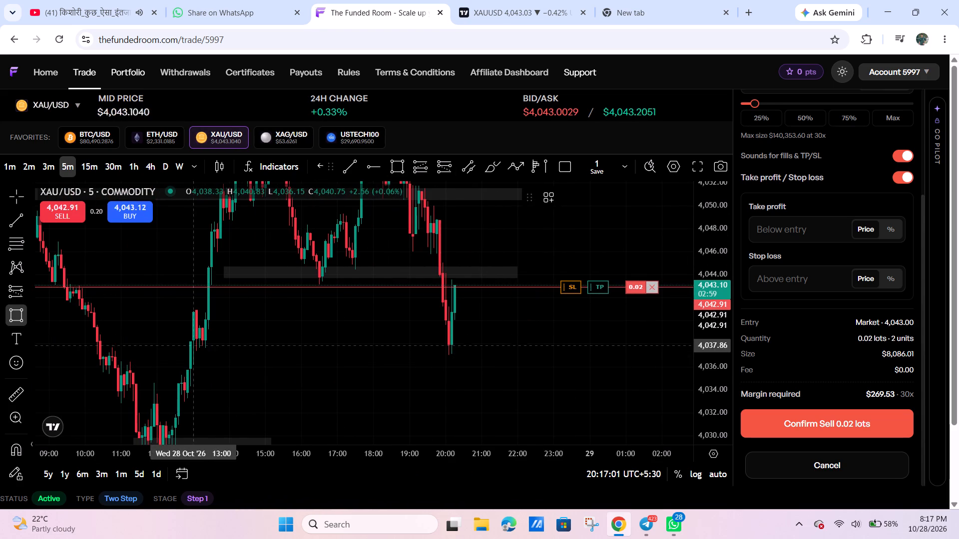
click(548, 356)
Switch the XAU/USD chart to the 15-minute timeframe and examine recent price action around the marked zones.
drag(535, 336, 570, 349)
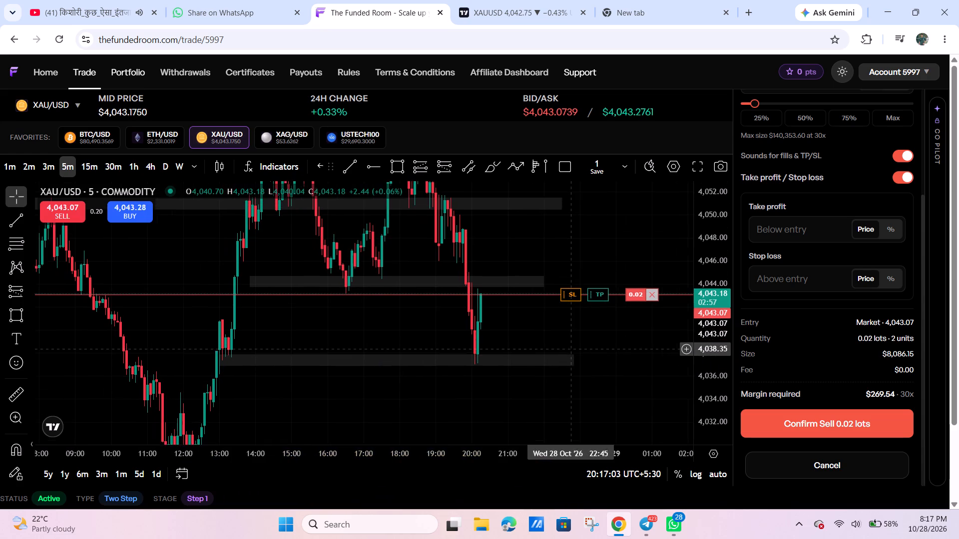
drag(570, 349, 561, 373)
click(112, 166)
click(91, 165)
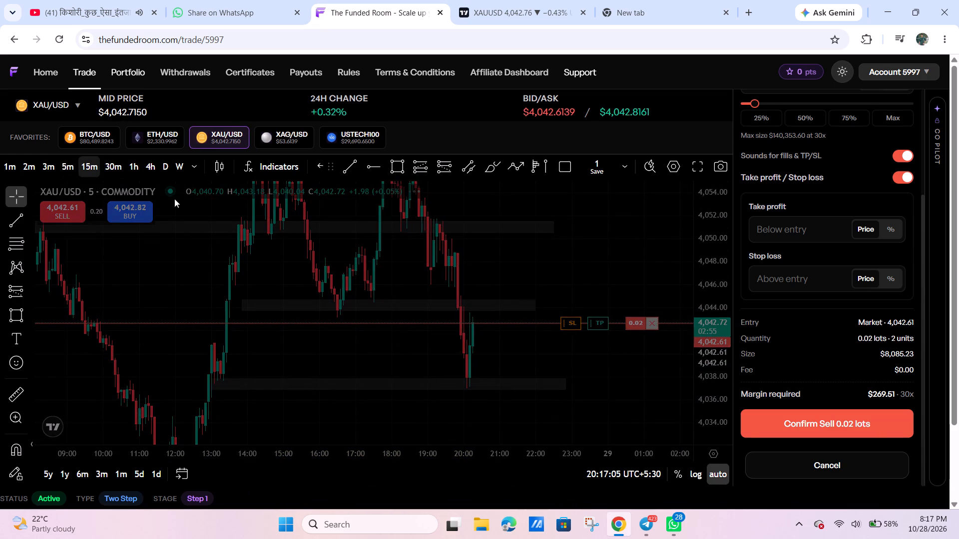
scroll(576, 402, up, 6)
scroll(538, 364, up, 6)
drag(534, 359, 600, 348)
drag(724, 262, 712, 291)
click(712, 291)
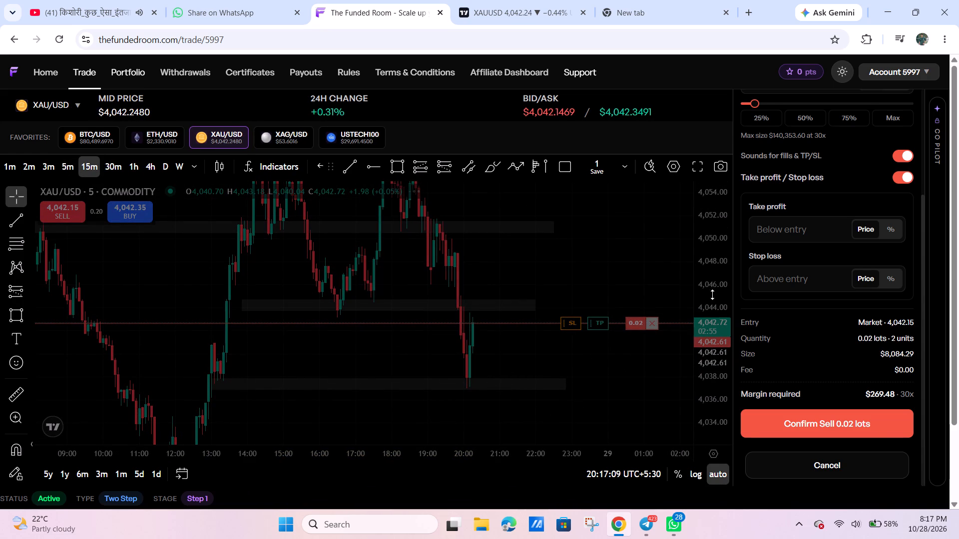
drag(568, 329, 672, 406)
drag(718, 374, 697, 195)
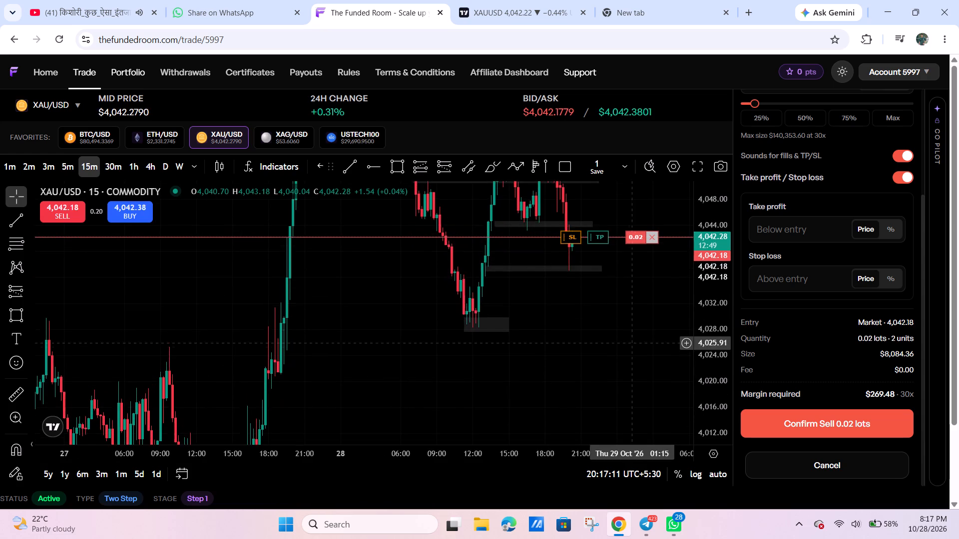
scroll(625, 351, up, 5)
drag(618, 323, 611, 424)
scroll(614, 344, up, 1)
scroll(598, 397, up, 3)
drag(533, 384, 631, 397)
drag(702, 372, 711, 173)
drag(625, 326, 661, 270)
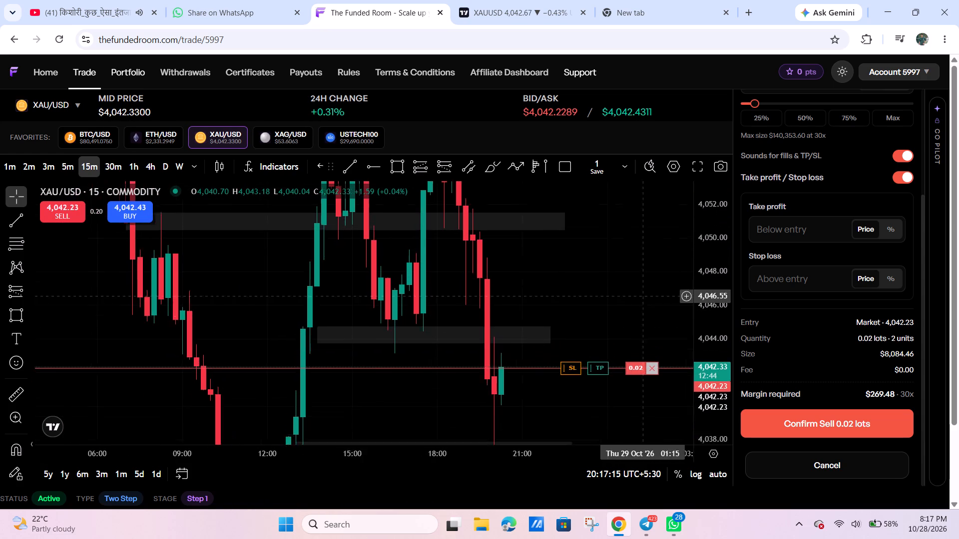
drag(661, 270, 664, 267)
Set the short order's stop loss to 4,044.06, inside the rectangle zone just above the current price.
drag(572, 335, 584, 307)
click(604, 270)
scroll(586, 366, up, 8)
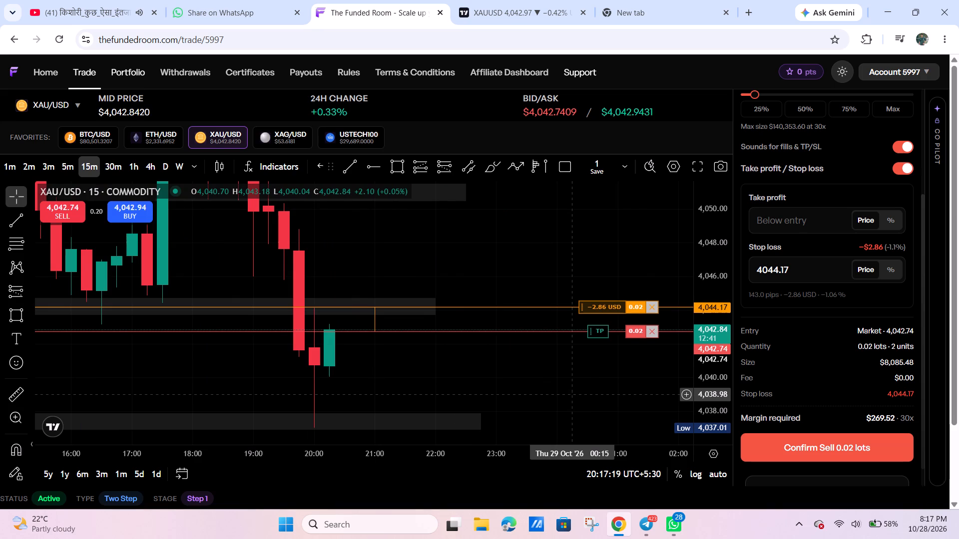
drag(573, 395, 614, 389)
scroll(809, 339, up, 5)
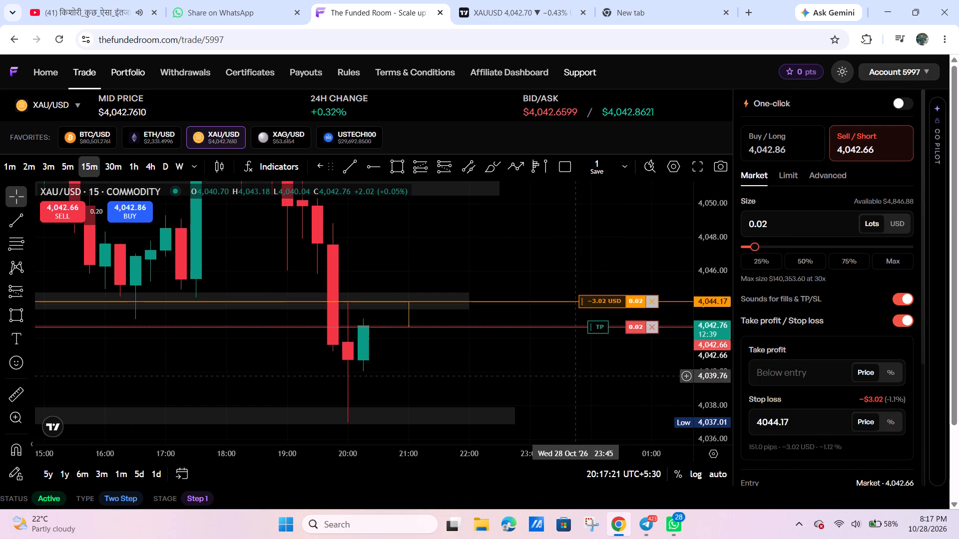
drag(574, 378, 542, 371)
scroll(816, 375, down, 3)
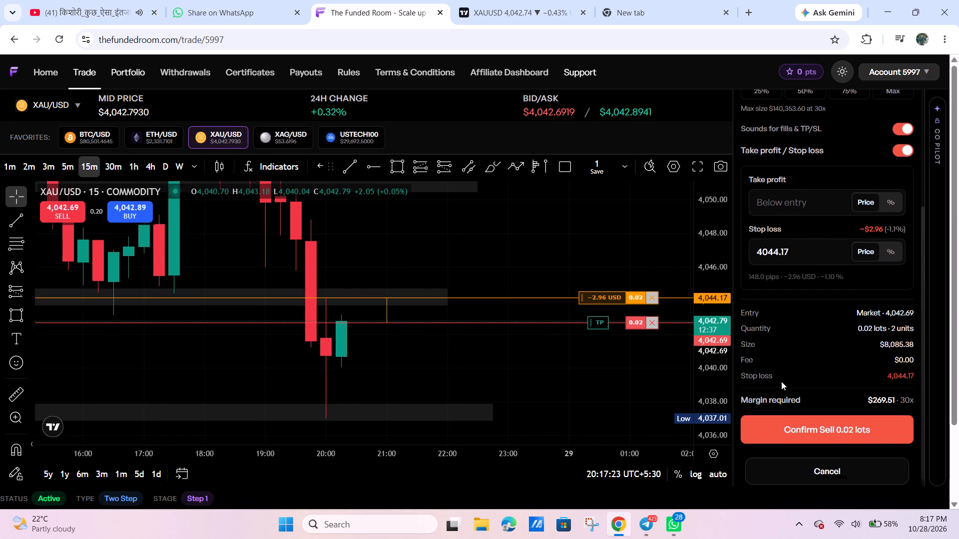
drag(603, 294, 600, 297)
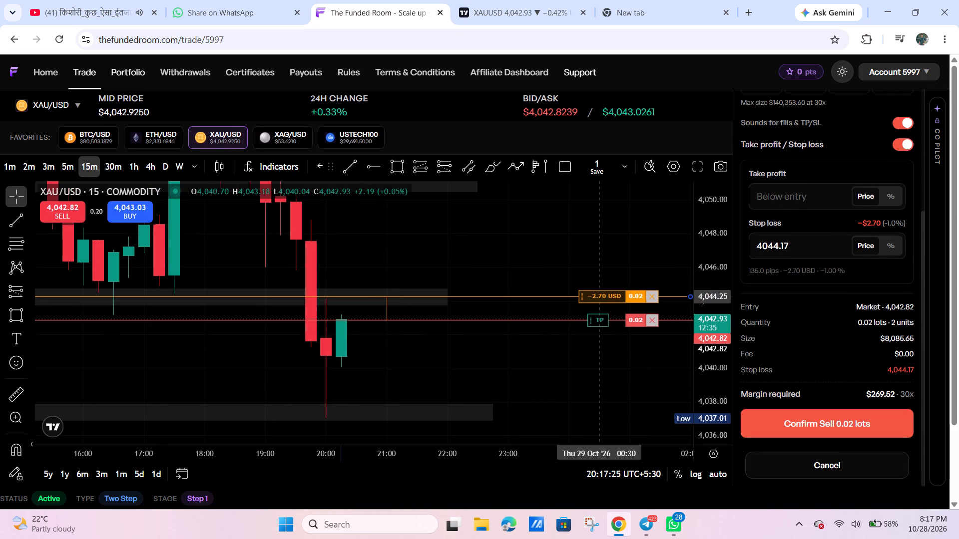
drag(600, 297, 602, 299)
Review the 0.02-lot short order's size, stop loss, risk and margin details.
drag(614, 358, 616, 324)
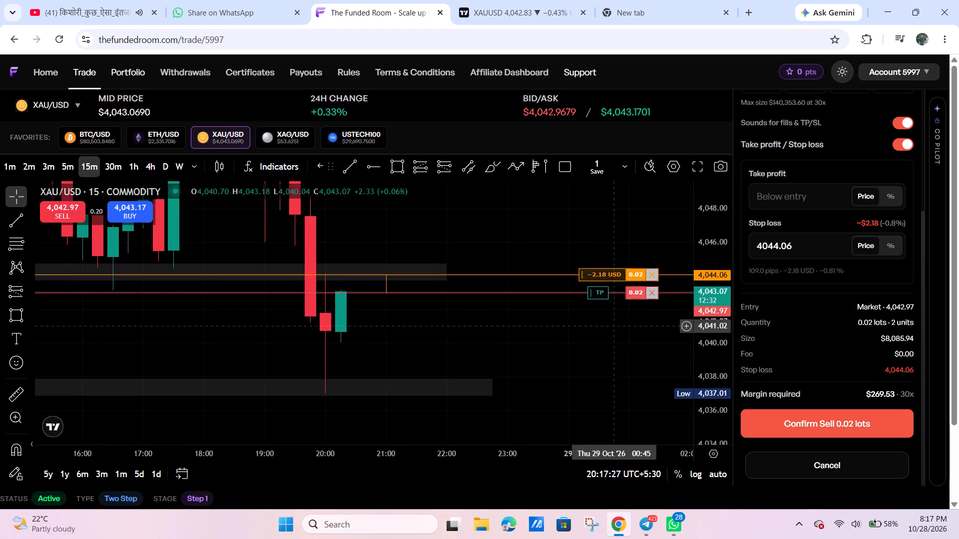
scroll(855, 346, down, 4)
scroll(809, 368, up, 3)
scroll(848, 310, up, 2)
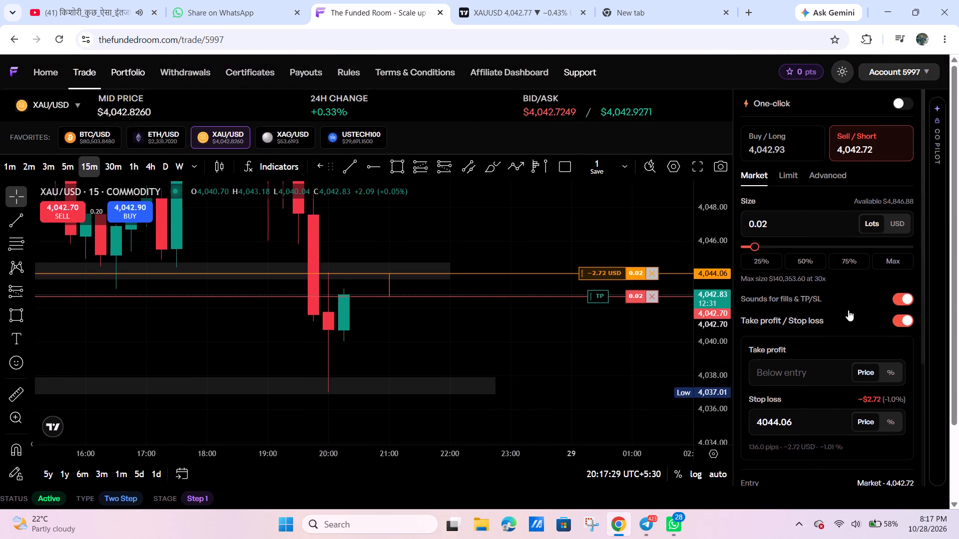
scroll(848, 310, down, 5)
scroll(848, 310, up, 6)
scroll(820, 379, up, 6)
scroll(775, 369, up, 3)
scroll(775, 369, down, 2)
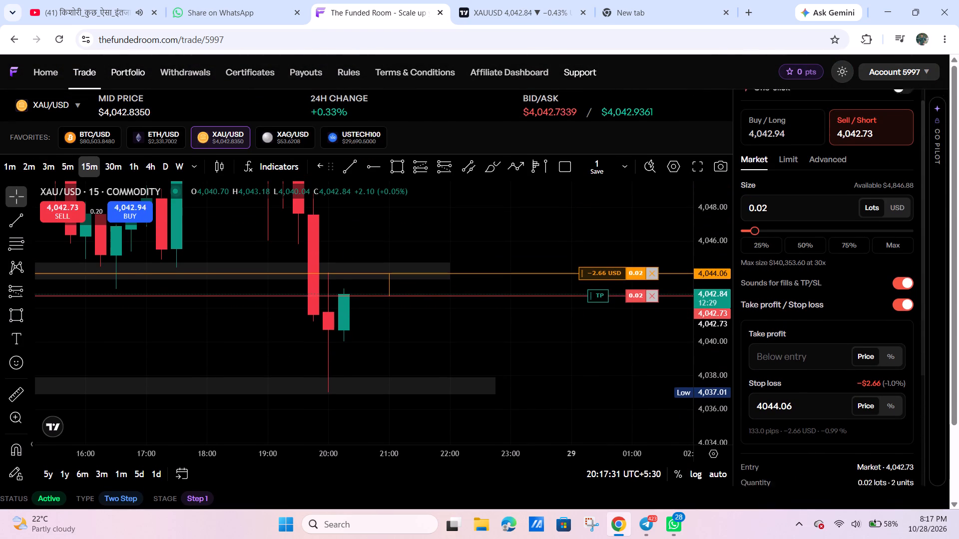
scroll(775, 369, down, 2)
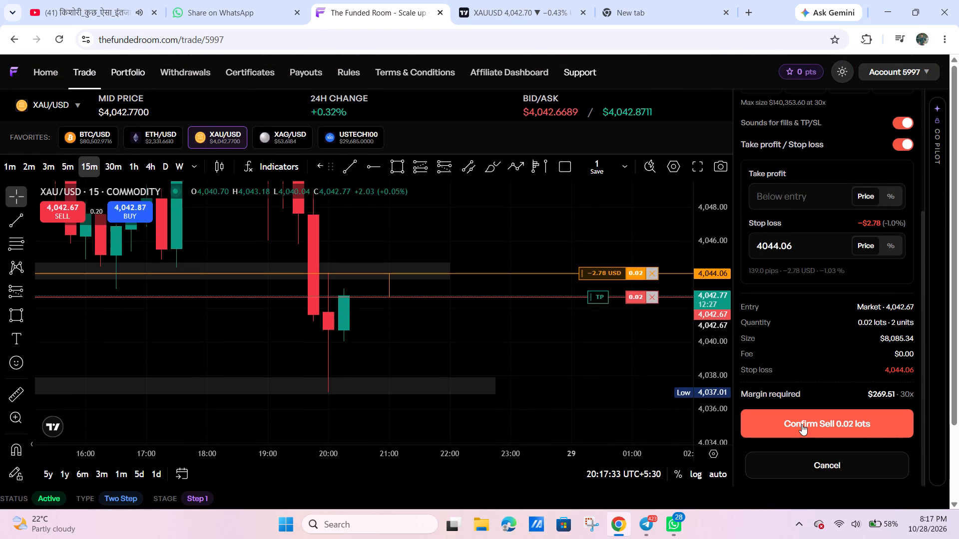
Set the short order's take profit to 4,033.46, below the lower rectangle zone.
drag(536, 364, 541, 330)
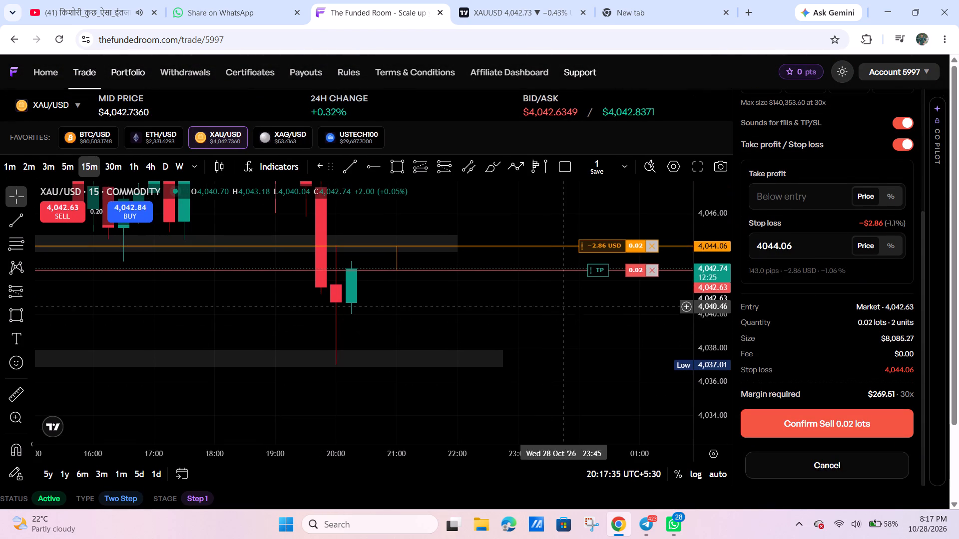
drag(597, 271, 598, 386)
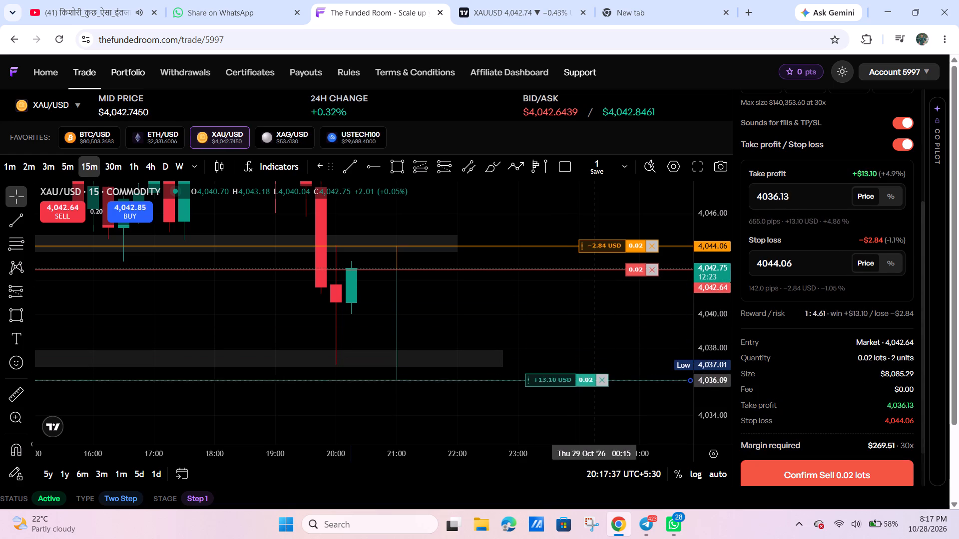
drag(598, 386, 592, 424)
click(621, 353)
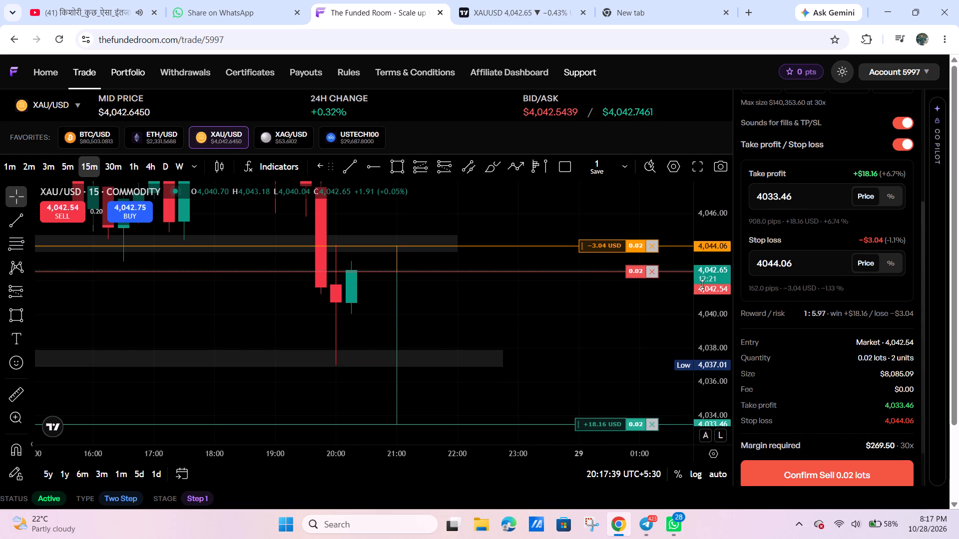
scroll(812, 424, down, 3)
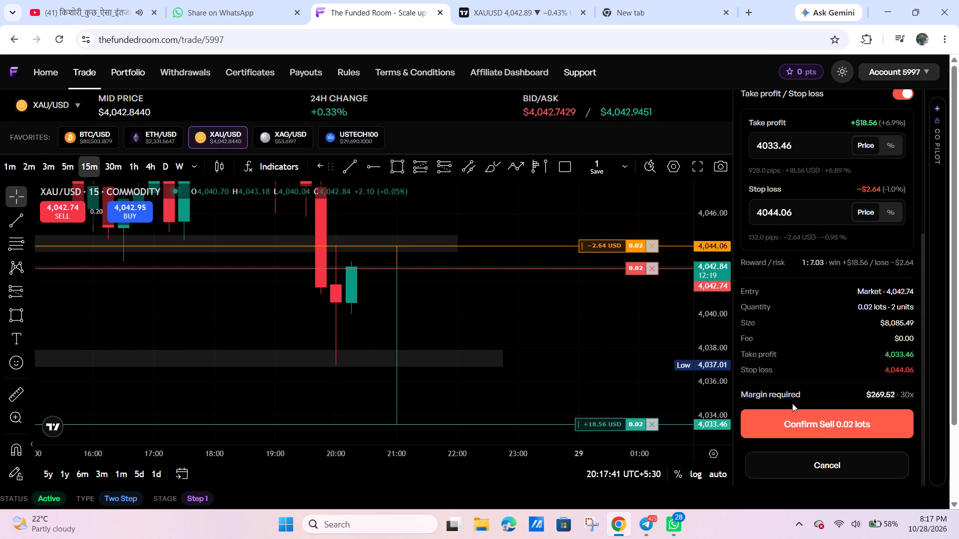
Place a short position drawing at 21:00 with entry at about 4,042.50 and its stop level at 4,044.06.
drag(557, 329, 546, 348)
click(16, 290)
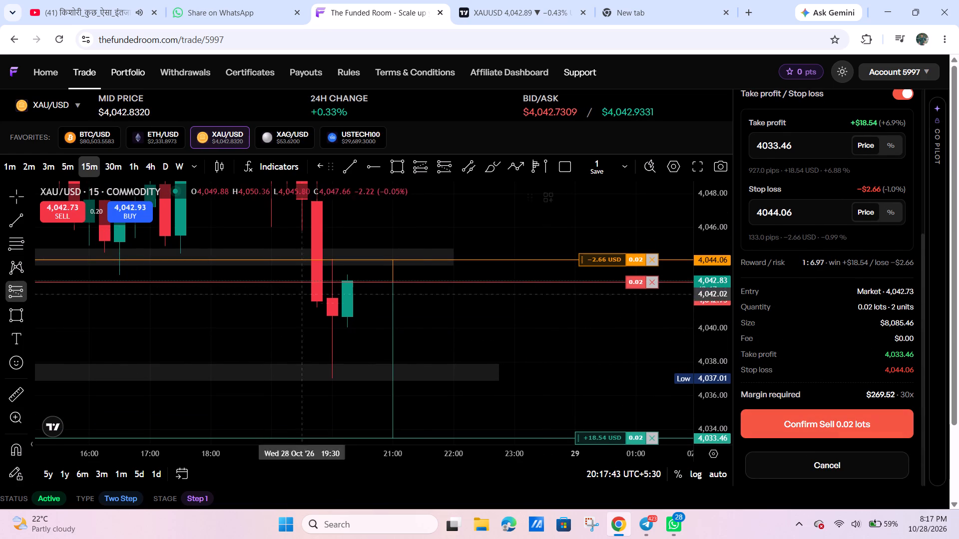
click(387, 286)
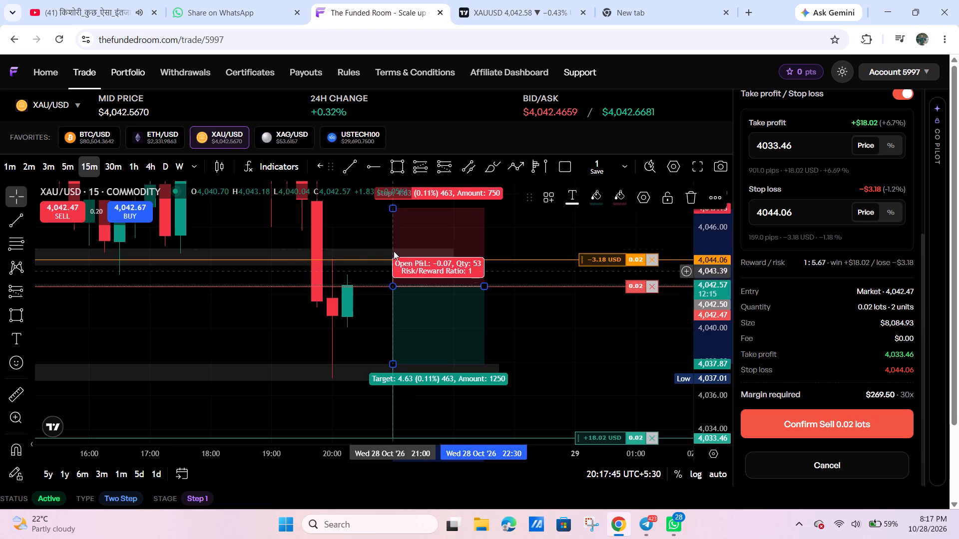
drag(391, 207, 399, 260)
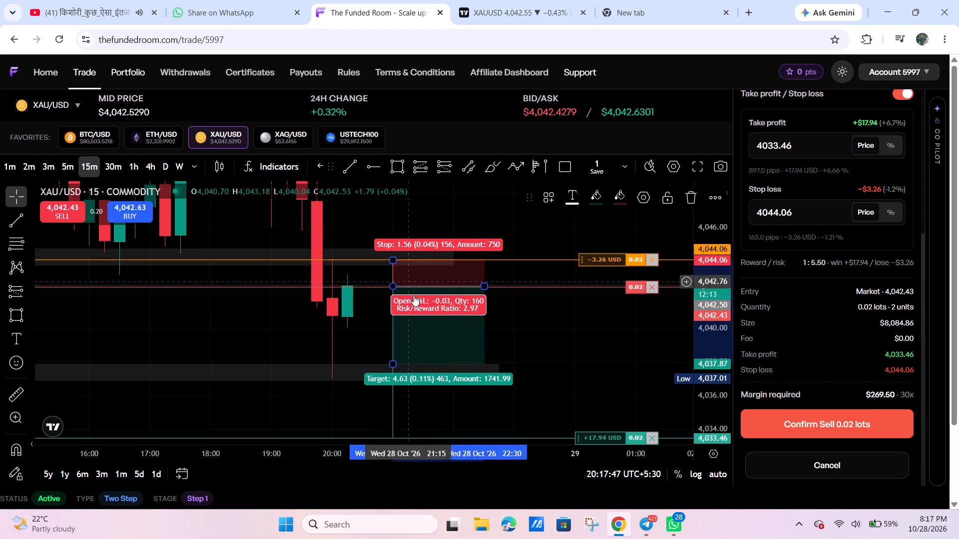
click(523, 326)
Examine the short position drawing against the marked zones and order levels on the 15-minute chart.
drag(703, 265, 690, 312)
scroll(602, 345, down, 2)
click(627, 341)
drag(710, 357, 712, 249)
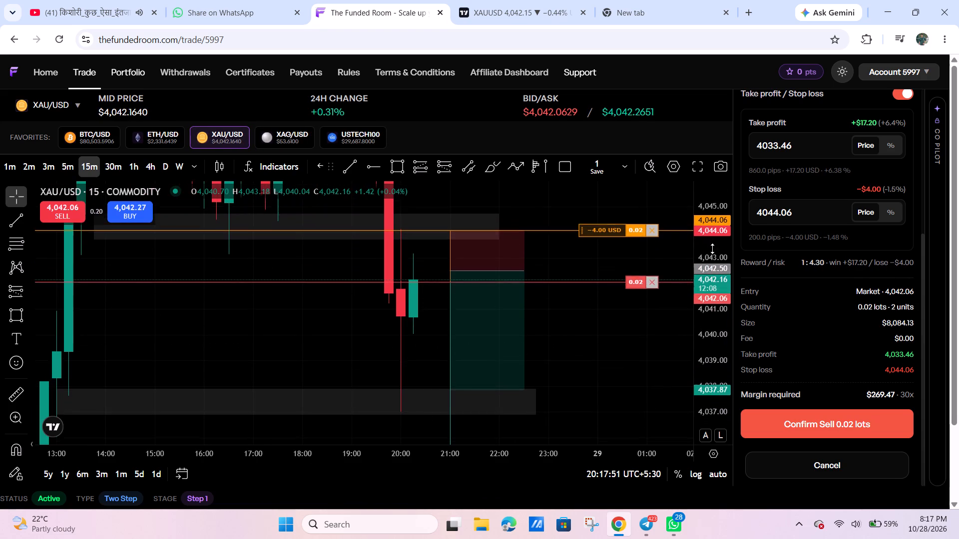
drag(712, 249, 705, 294)
drag(638, 327, 592, 323)
scroll(648, 309, down, 5)
drag(708, 255, 689, 359)
drag(675, 341, 620, 339)
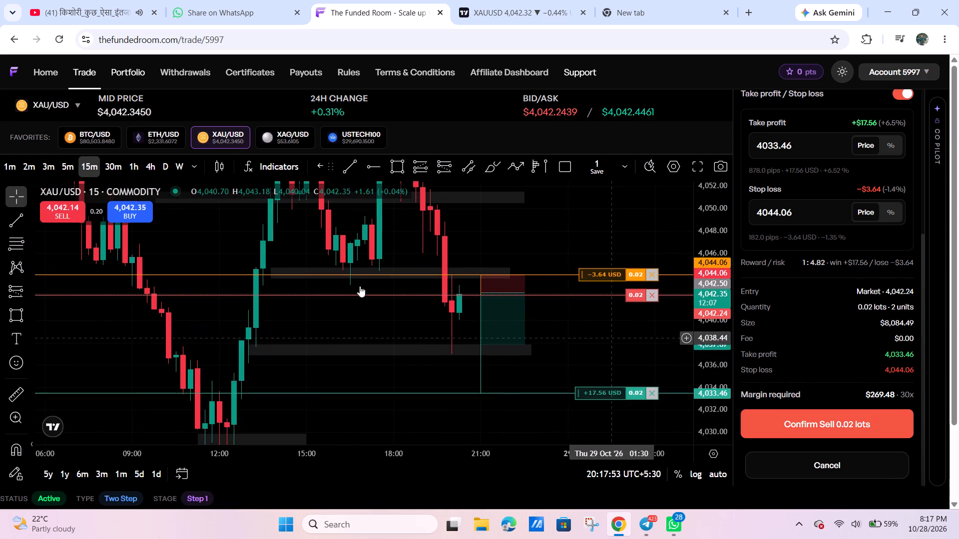
Switch the chart to the 1-minute timeframe and examine price action between the zones and near the stop loss.
click(66, 164)
click(11, 165)
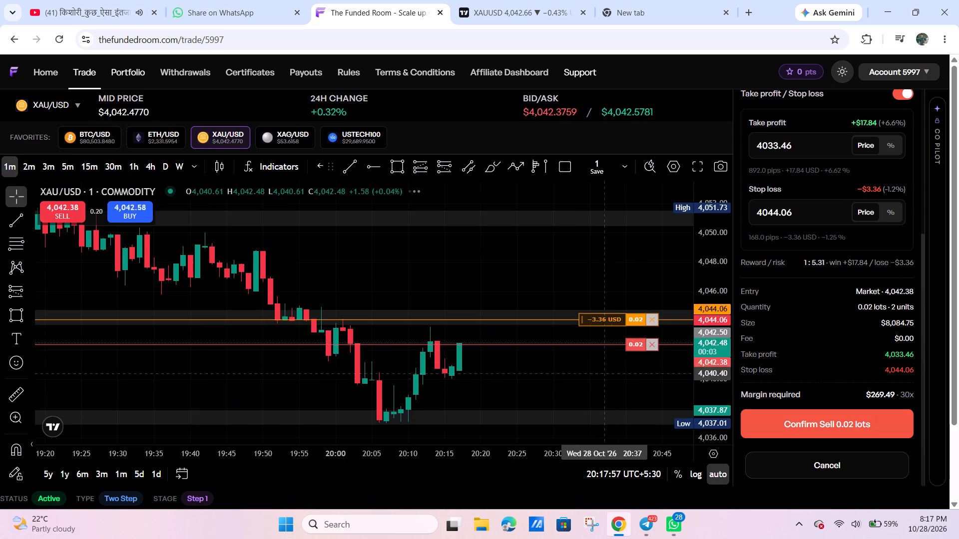
scroll(556, 383, up, 4)
drag(540, 376, 648, 353)
drag(719, 384, 660, 148)
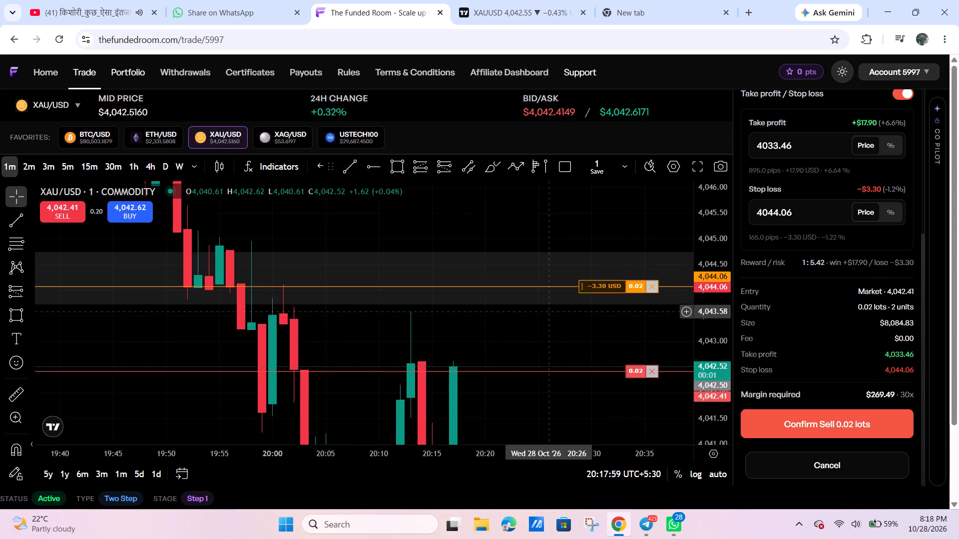
drag(536, 323, 554, 219)
scroll(571, 261, down, 3)
drag(717, 217, 703, 315)
drag(653, 327, 559, 318)
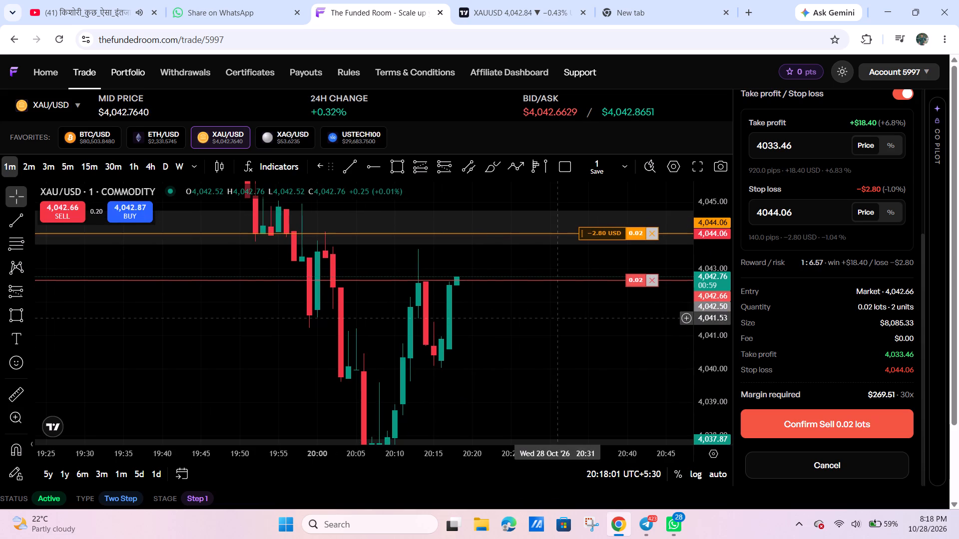
click(617, 323)
drag(705, 263, 693, 308)
drag(652, 334, 587, 321)
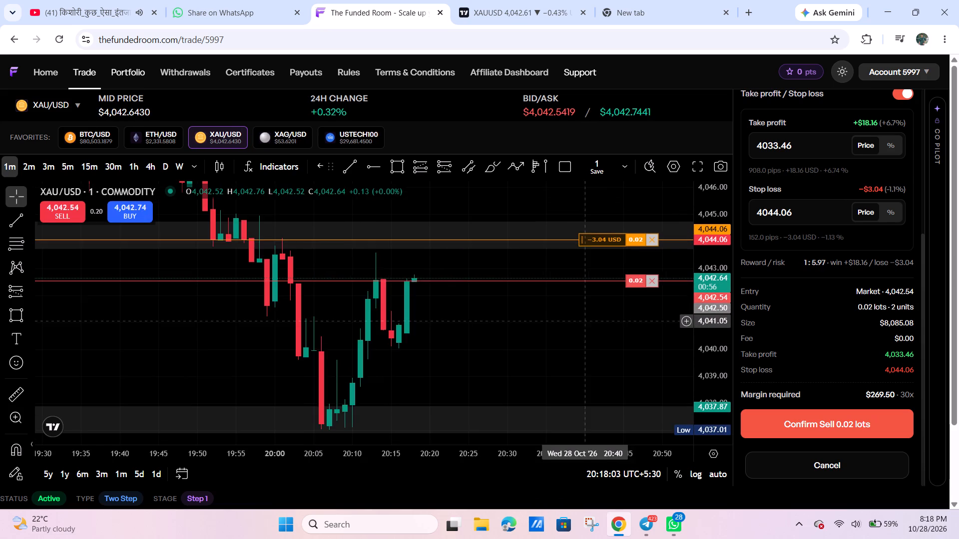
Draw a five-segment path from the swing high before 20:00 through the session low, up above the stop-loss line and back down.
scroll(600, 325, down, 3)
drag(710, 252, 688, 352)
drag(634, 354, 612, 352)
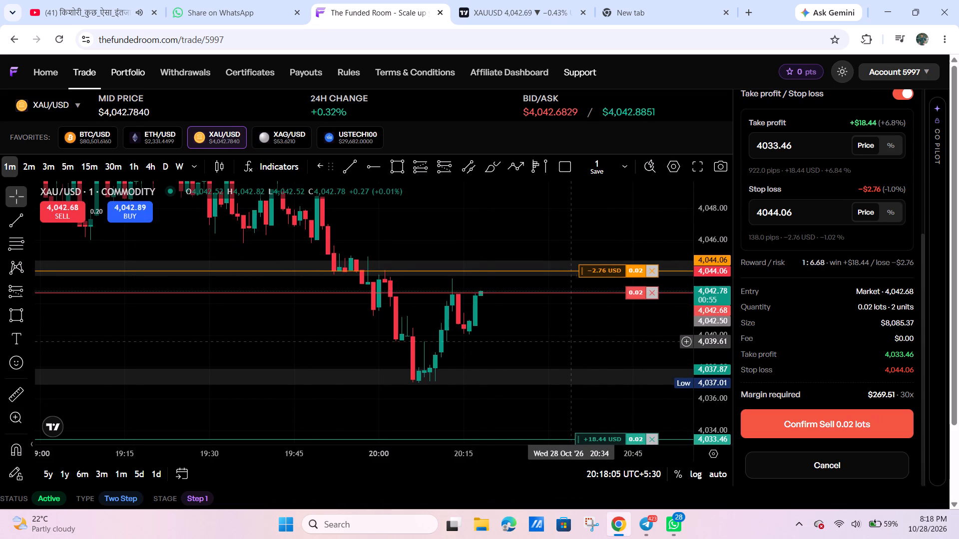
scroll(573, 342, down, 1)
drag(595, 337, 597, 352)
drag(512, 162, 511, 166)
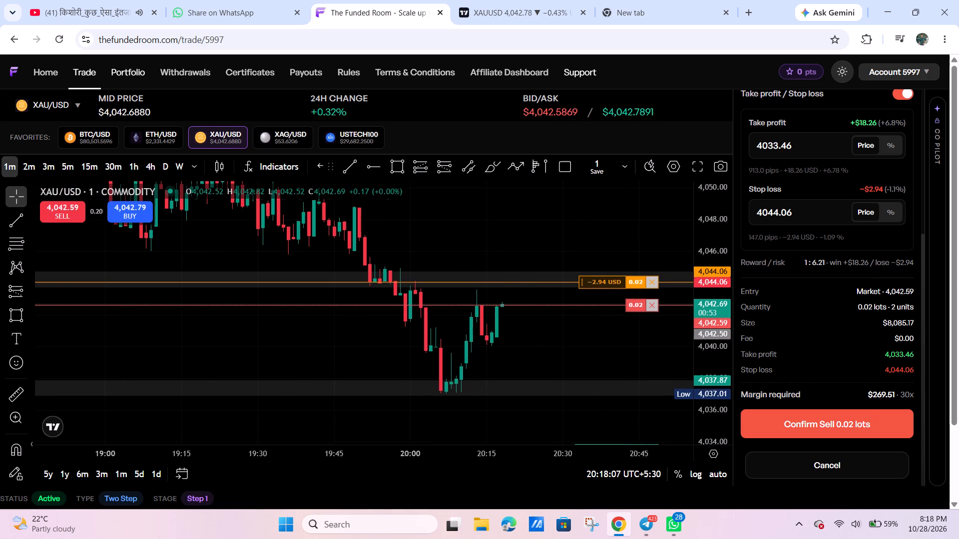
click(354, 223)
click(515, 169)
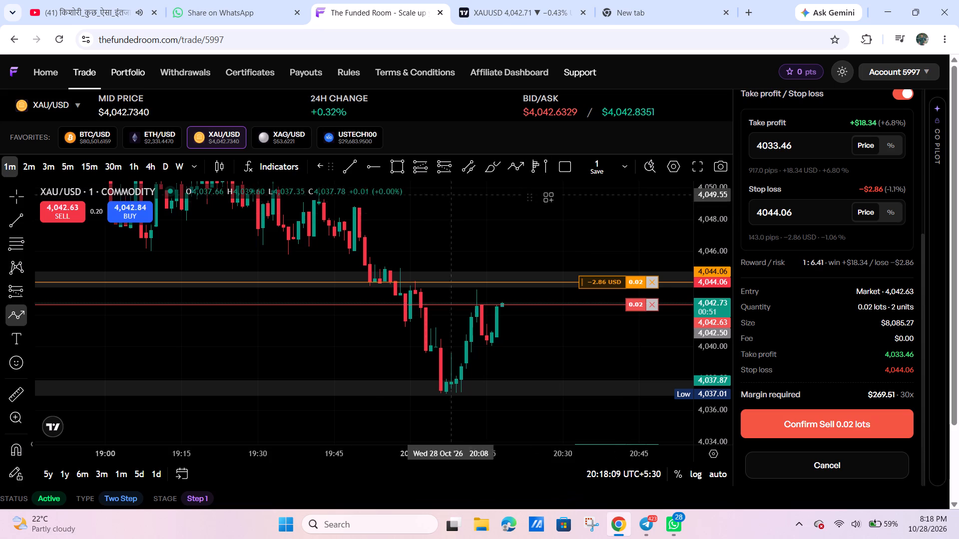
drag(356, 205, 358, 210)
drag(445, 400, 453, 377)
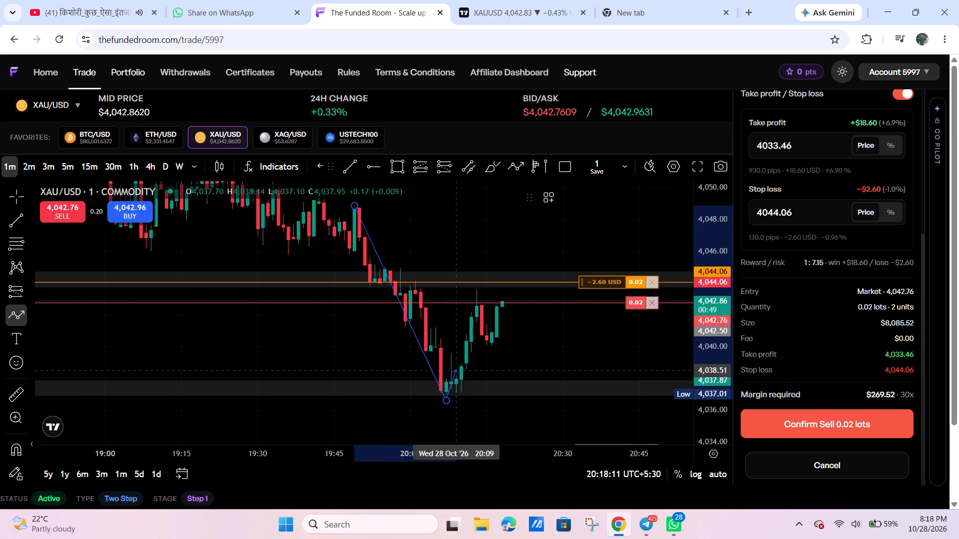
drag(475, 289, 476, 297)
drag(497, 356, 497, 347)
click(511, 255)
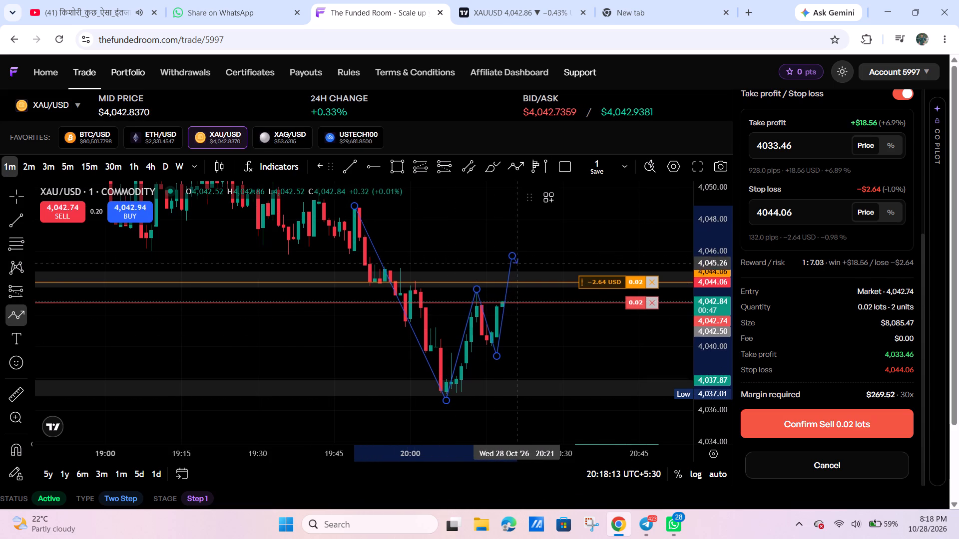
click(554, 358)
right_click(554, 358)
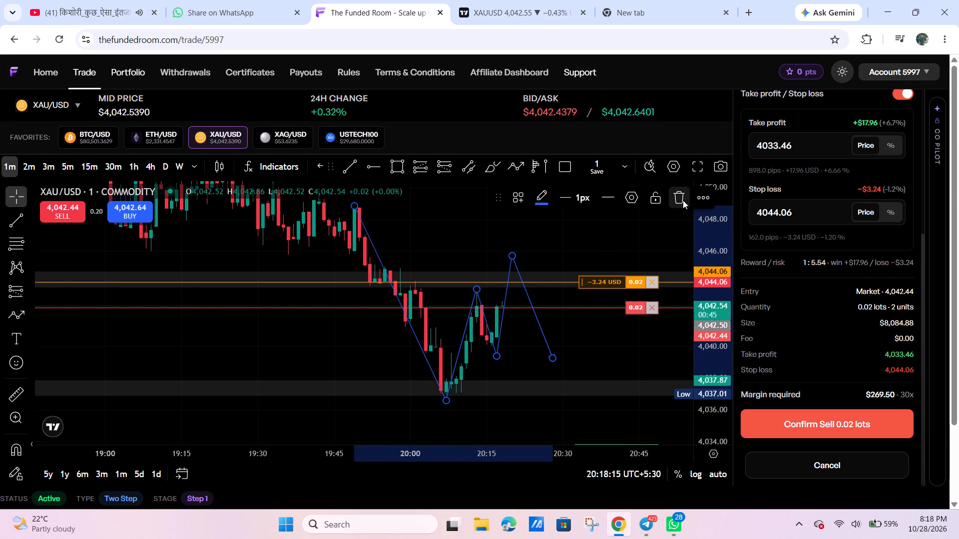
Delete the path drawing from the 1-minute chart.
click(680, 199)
Raise the short order's stop loss on the chart to 4,044.15.
scroll(558, 366, up, 6)
drag(472, 347, 622, 341)
drag(701, 368, 690, 225)
scroll(633, 341, up, 2)
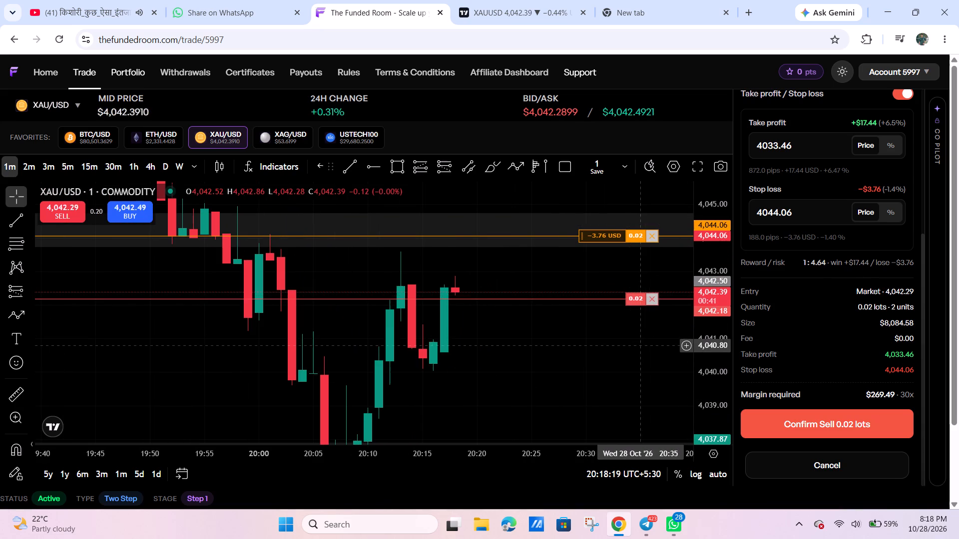
scroll(638, 346, down, 2)
drag(710, 296, 704, 339)
drag(677, 344, 608, 344)
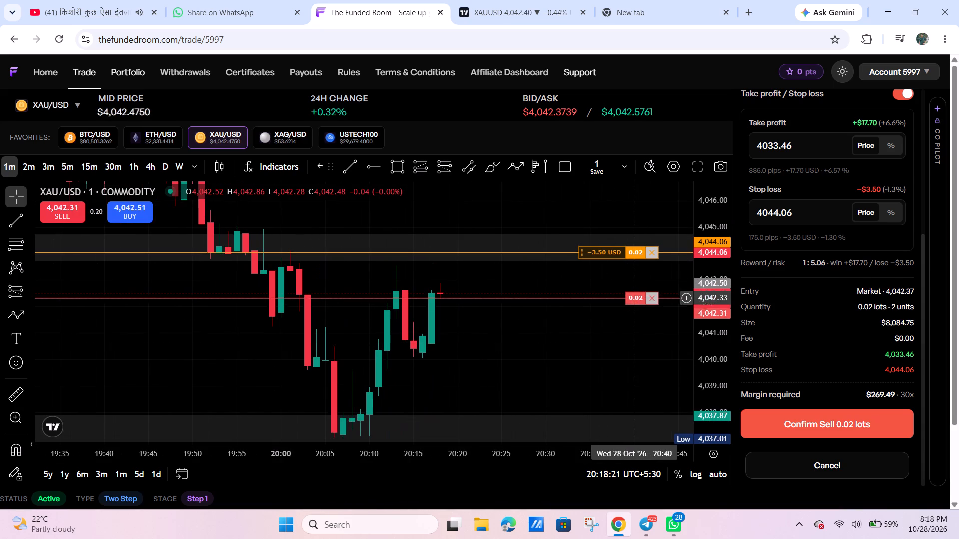
drag(711, 256, 697, 300)
drag(672, 331, 628, 331)
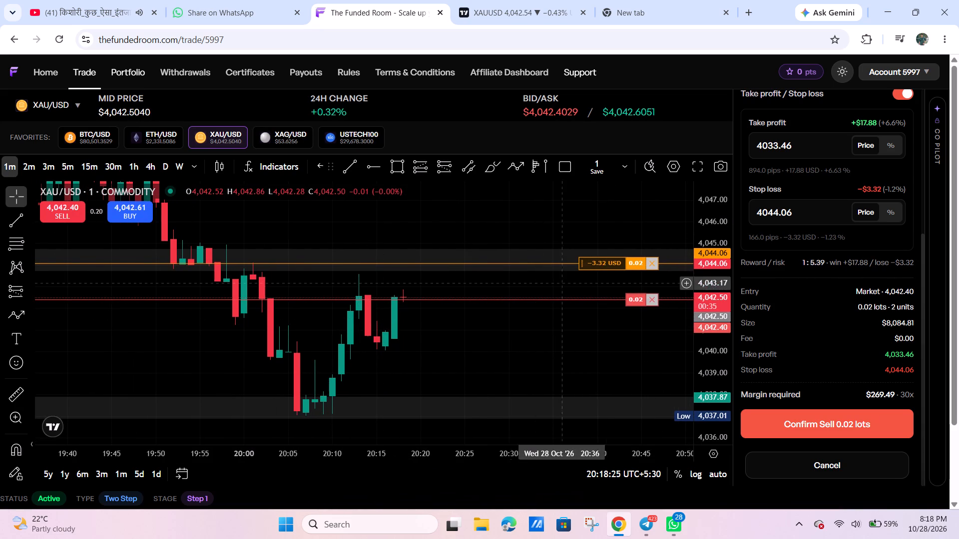
drag(591, 262, 605, 263)
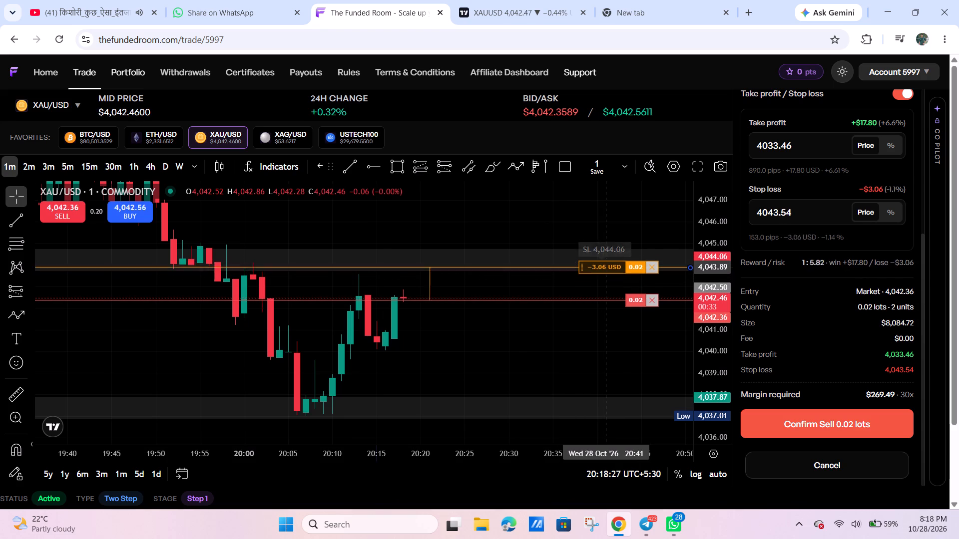
drag(605, 263, 606, 262)
click(589, 321)
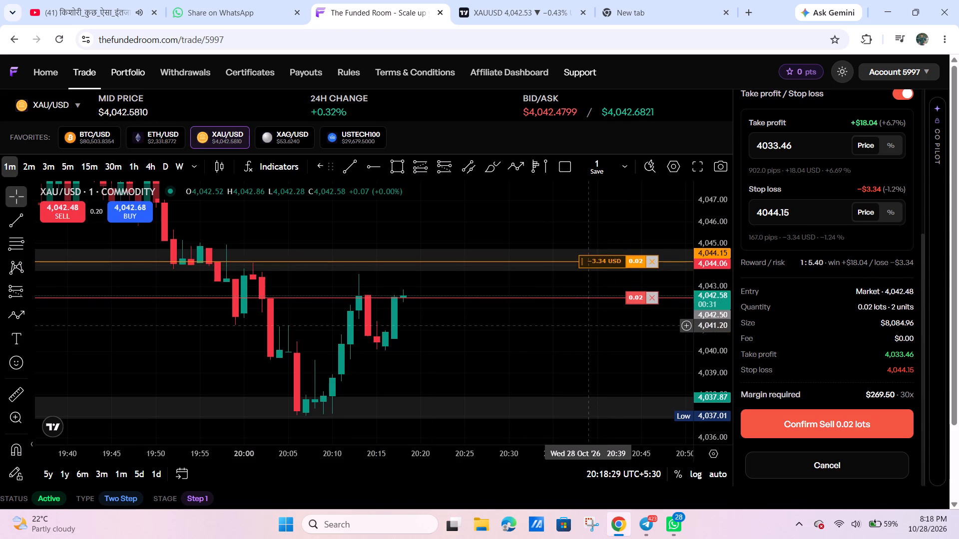
Return the chart to the 15-minute timeframe and extend the short position drawing's target to 4,033.53, by the take-profit line.
click(91, 166)
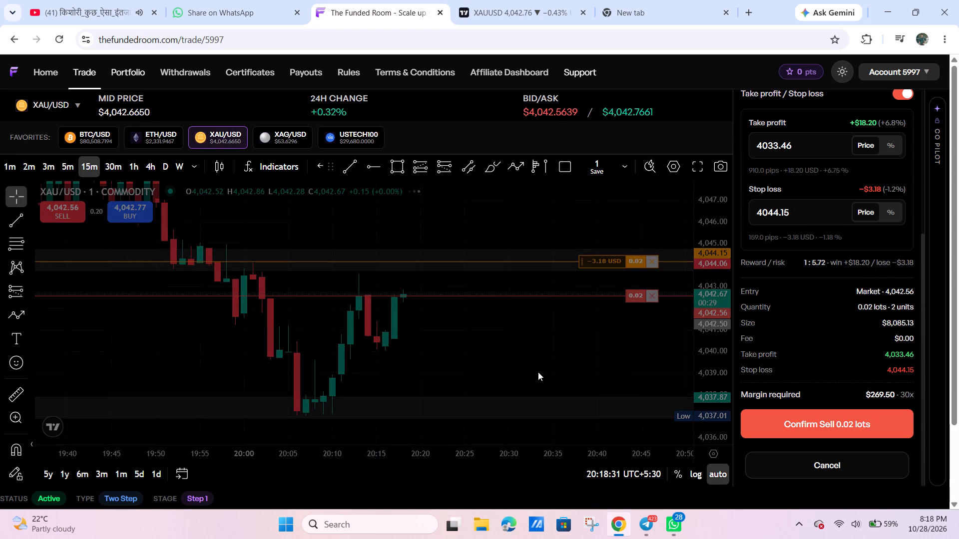
drag(619, 355, 626, 355)
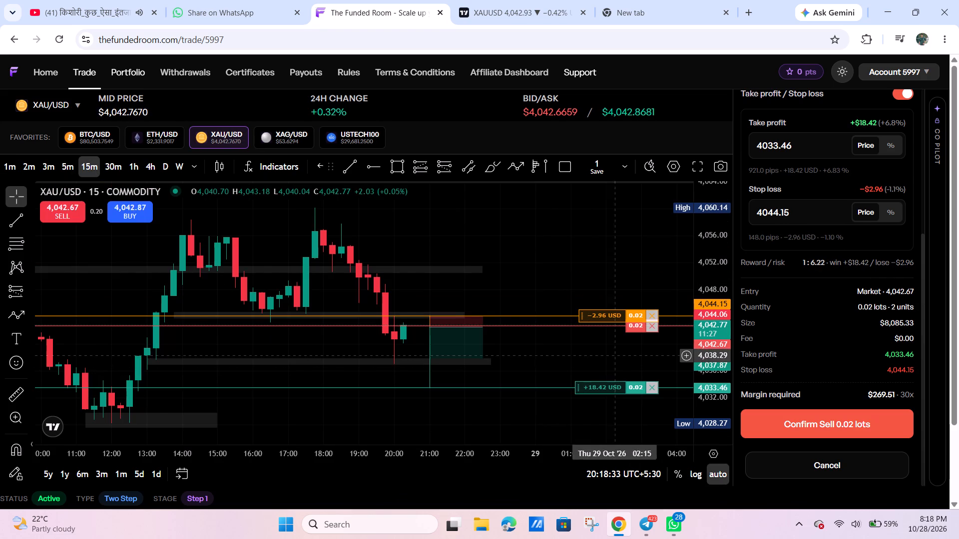
drag(626, 355, 669, 355)
drag(722, 365, 668, 83)
scroll(613, 260, up, 3)
drag(608, 254, 673, 183)
drag(719, 236, 685, 310)
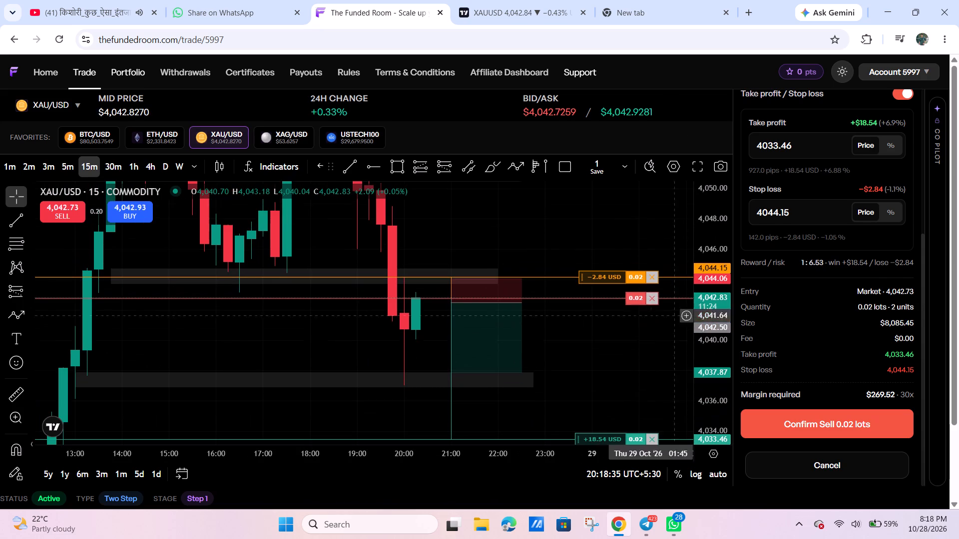
drag(621, 352, 616, 354)
drag(709, 292, 704, 323)
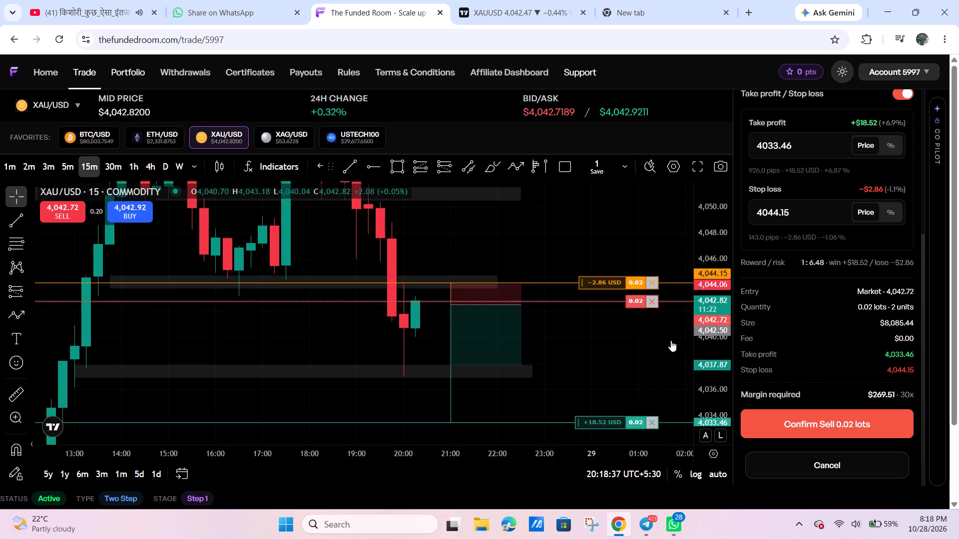
drag(659, 343, 652, 345)
drag(451, 363, 451, 372)
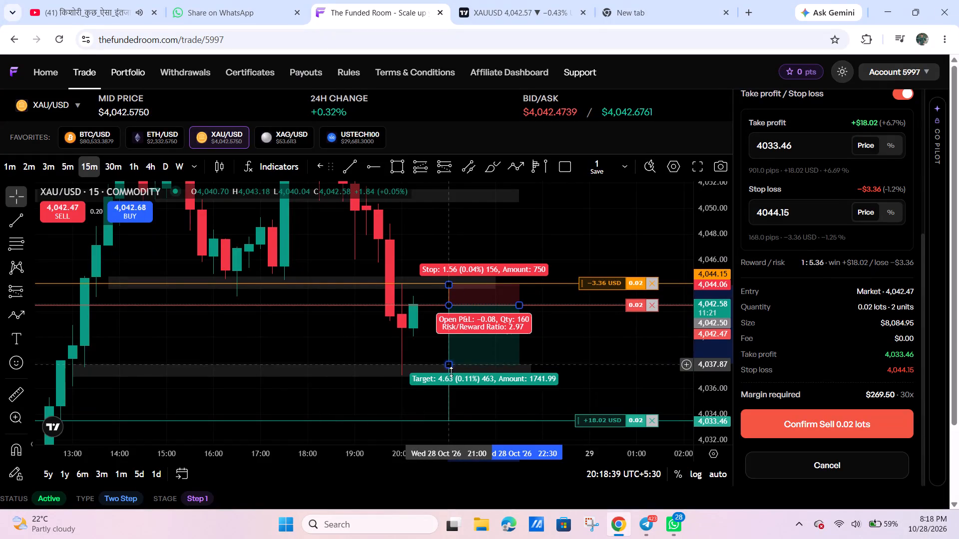
drag(451, 372, 443, 423)
drag(563, 394, 584, 309)
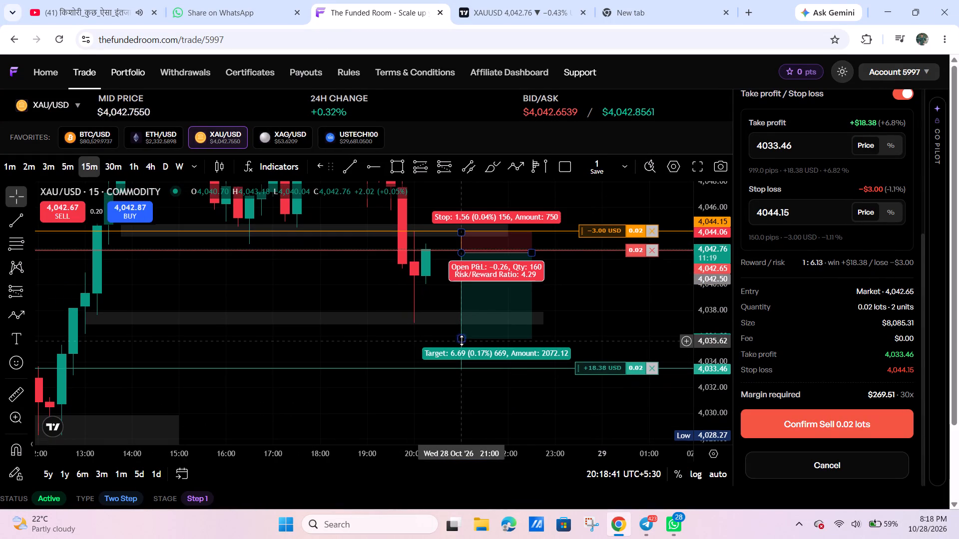
drag(462, 340, 454, 369)
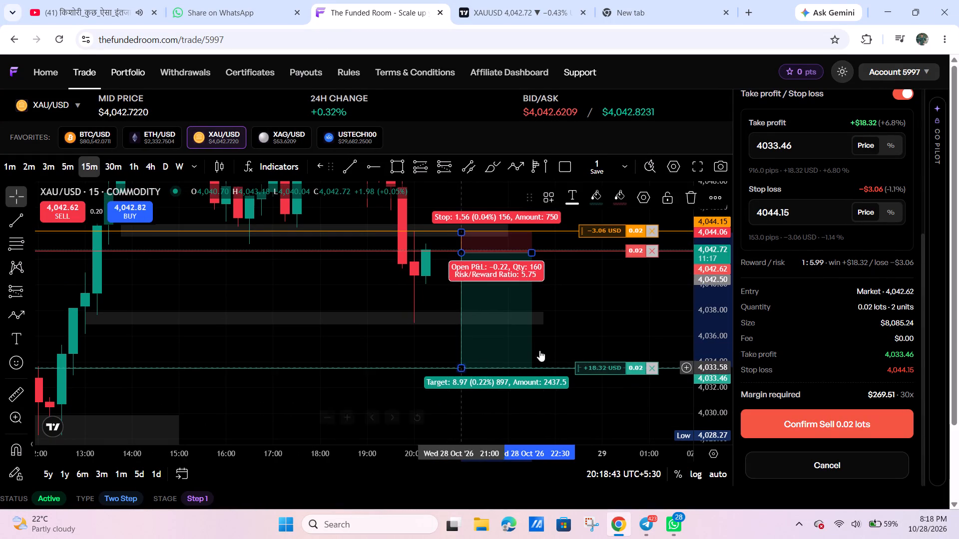
Examine the short position drawing against the marked zones and the order's stop-loss and take-profit lines.
drag(569, 342, 626, 342)
scroll(626, 340, up, 4)
drag(631, 313, 630, 333)
drag(701, 274, 690, 299)
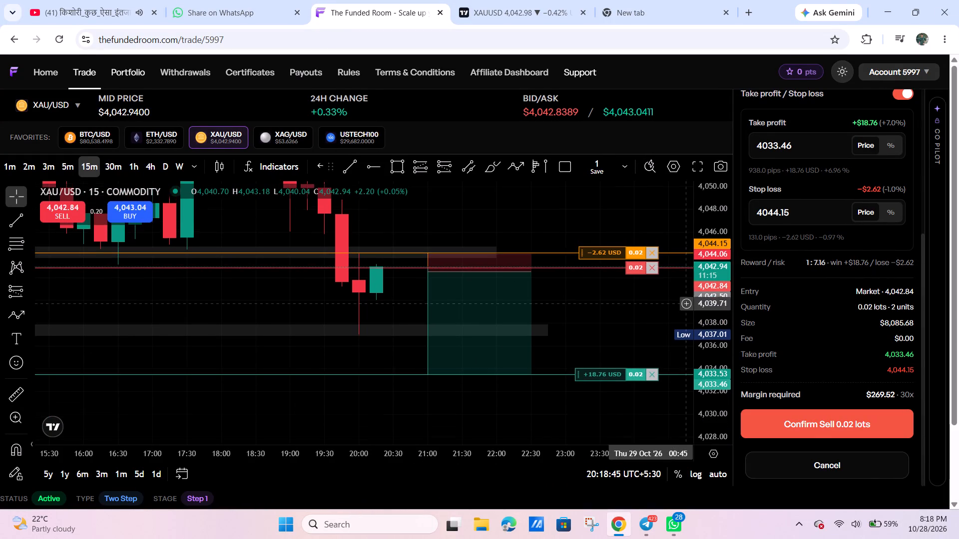
drag(620, 311, 649, 345)
drag(698, 357, 672, 328)
drag(643, 341, 600, 342)
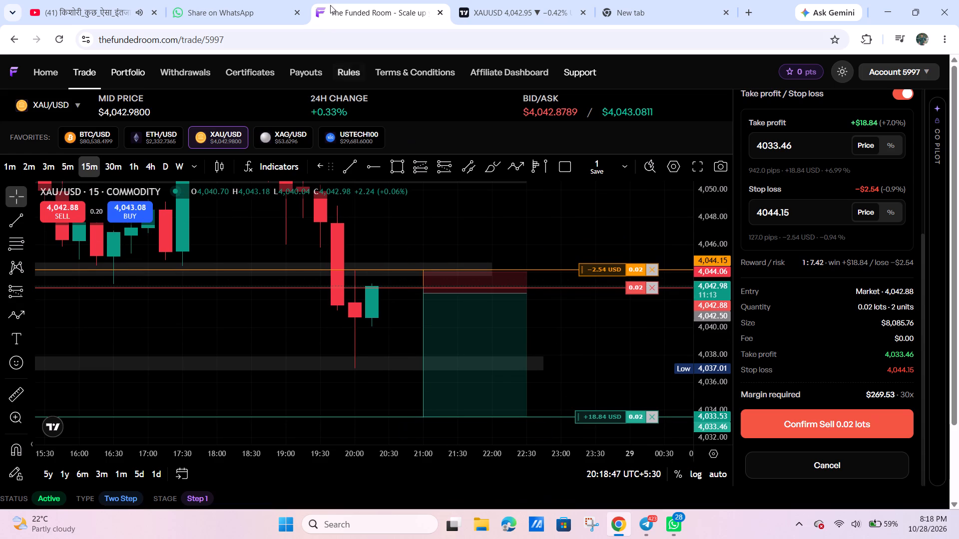
Switch to TradingView and move the gold chart's short position drawing to 08:21 PM with entry at 4,042.74.
click(507, 0)
drag(757, 203, 297, 134)
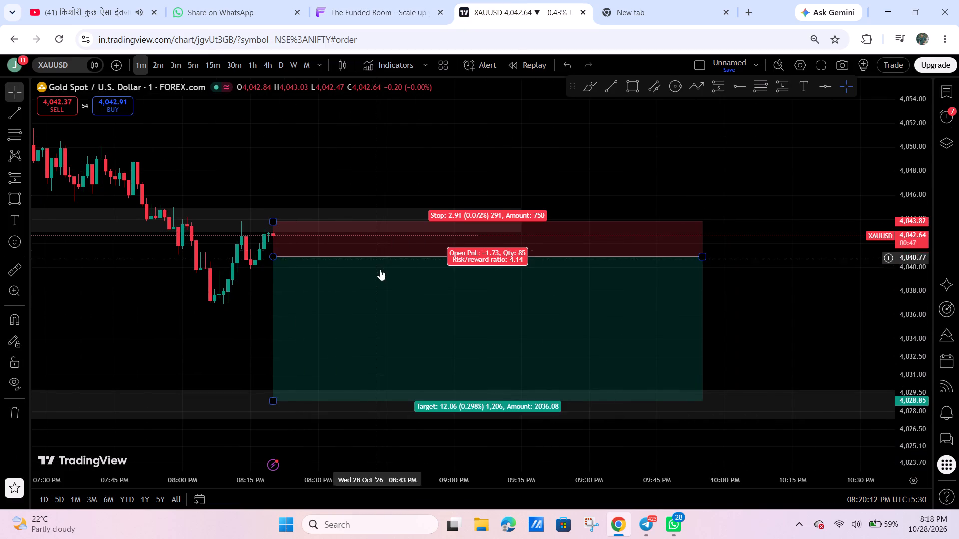
drag(380, 270, 385, 249)
Set the short position drawing's stop to 4,044.42 and shorten the drawing to end at 08:54 PM.
drag(280, 201, 279, 203)
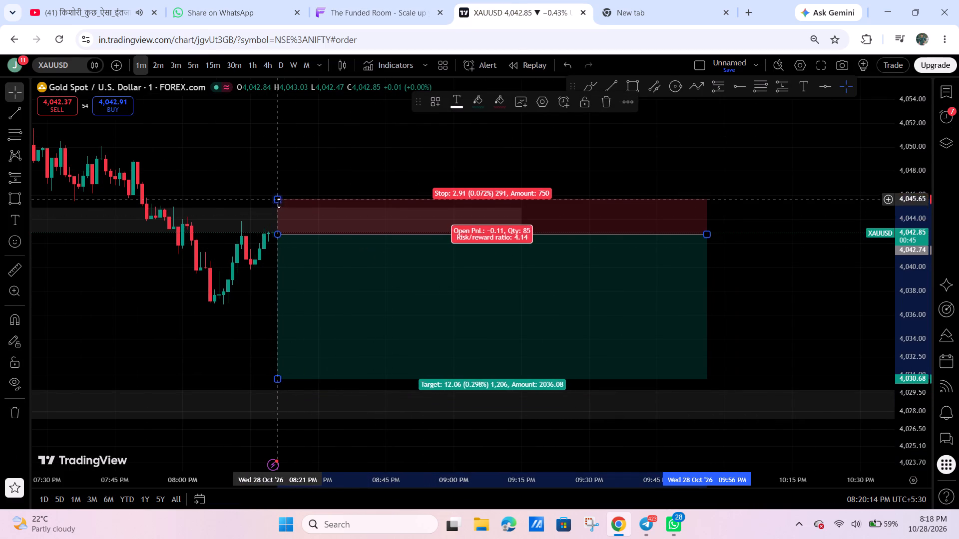
drag(279, 203, 279, 214)
drag(707, 232, 428, 197)
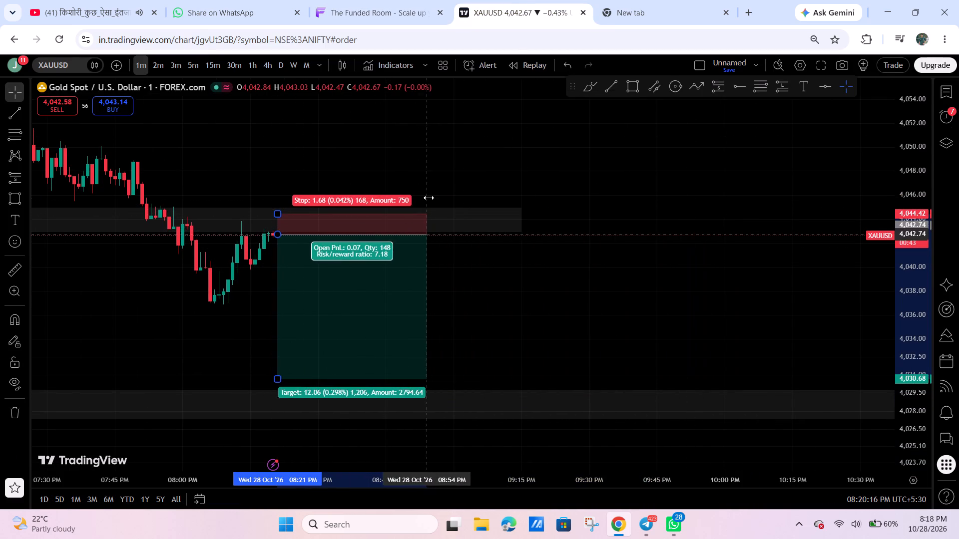
Switch the gold chart to the 15-minute timeframe and examine price against the marked zones and short position.
drag(645, 242, 654, 247)
scroll(470, 271, down, 3)
click(210, 58)
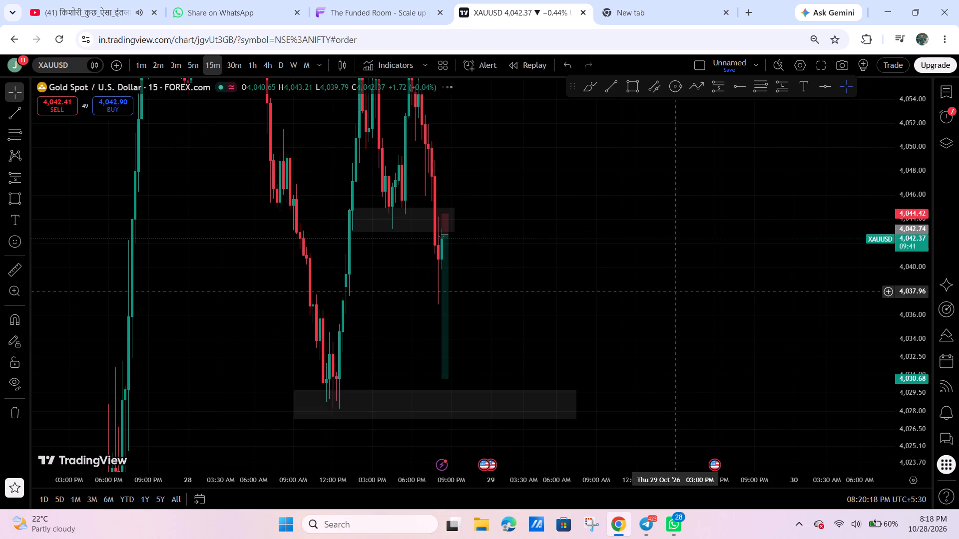
drag(611, 316, 783, 315)
scroll(906, 322, up, 6)
double_click(903, 315)
scroll(648, 336, up, 3)
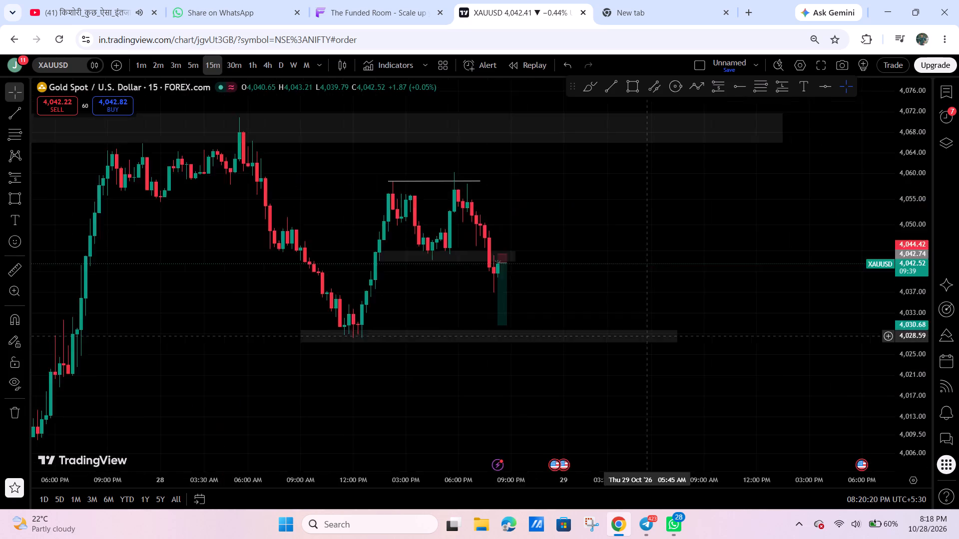
scroll(648, 336, up, 3)
drag(484, 292, 662, 277)
Open US Tech 100 from the watchlist and examine its 15-minute price action against the trendlines and marked zones.
click(950, 94)
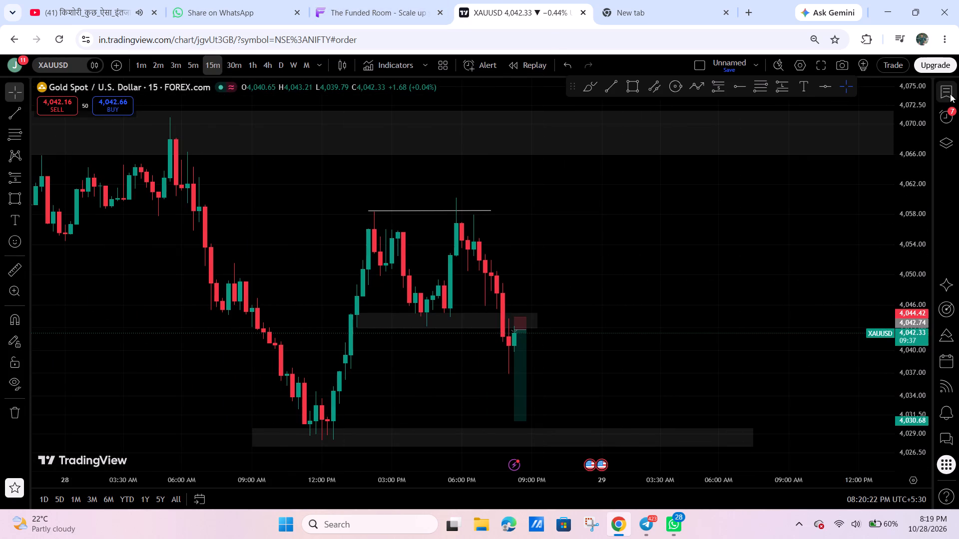
click(861, 131)
click(958, 92)
drag(708, 294, 837, 242)
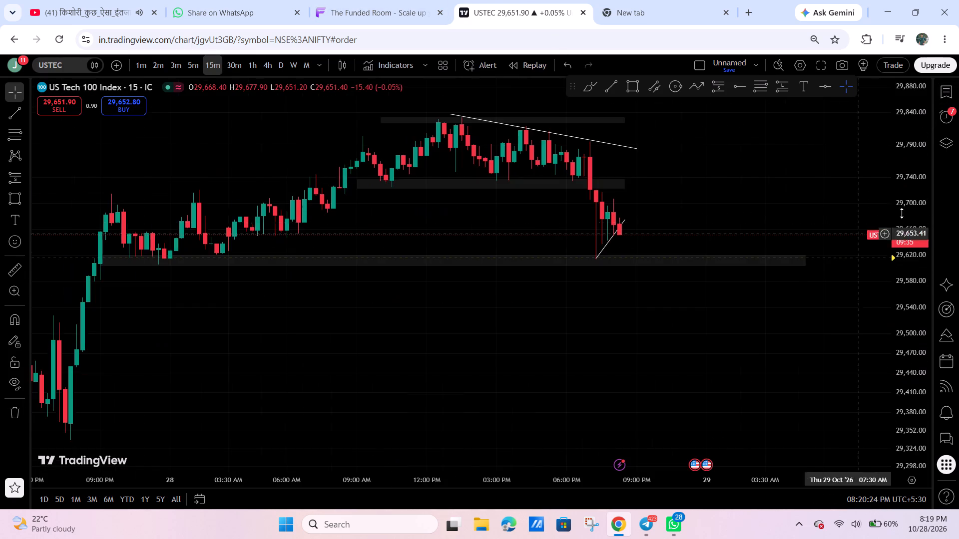
drag(903, 206, 851, 313)
drag(748, 347, 852, 348)
drag(914, 396, 868, 142)
scroll(699, 250, up, 7)
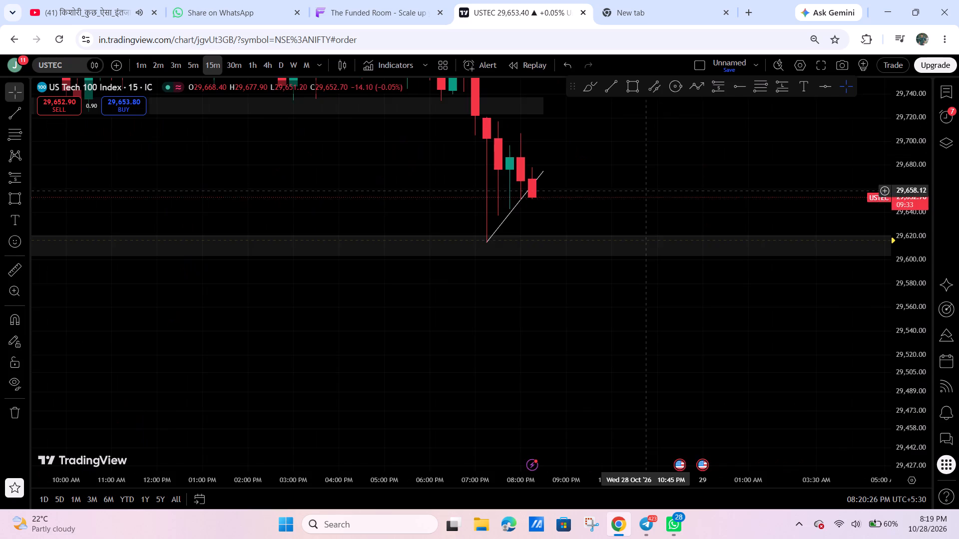
drag(640, 191, 823, 263)
scroll(876, 240, down, 1)
drag(919, 206, 880, 306)
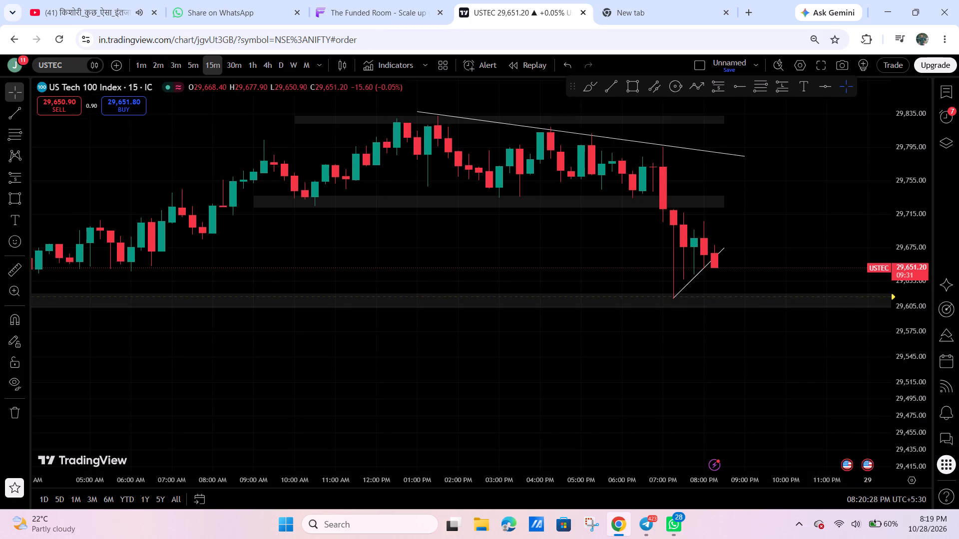
Return to The Funded Room, open USTECH100, and set the short order's size to 0.2 lots.
click(379, 0)
scroll(668, 193, up, 1)
scroll(823, 181, up, 4)
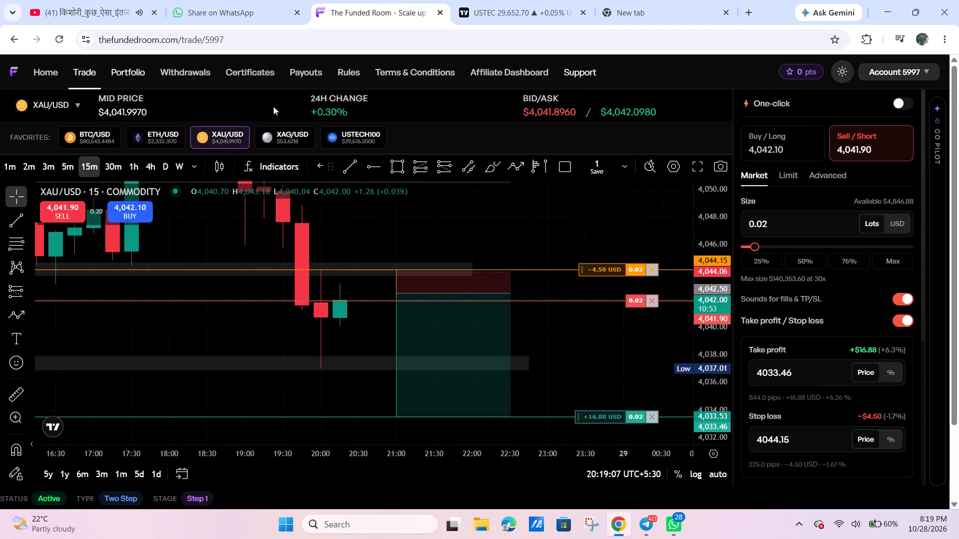
click(364, 135)
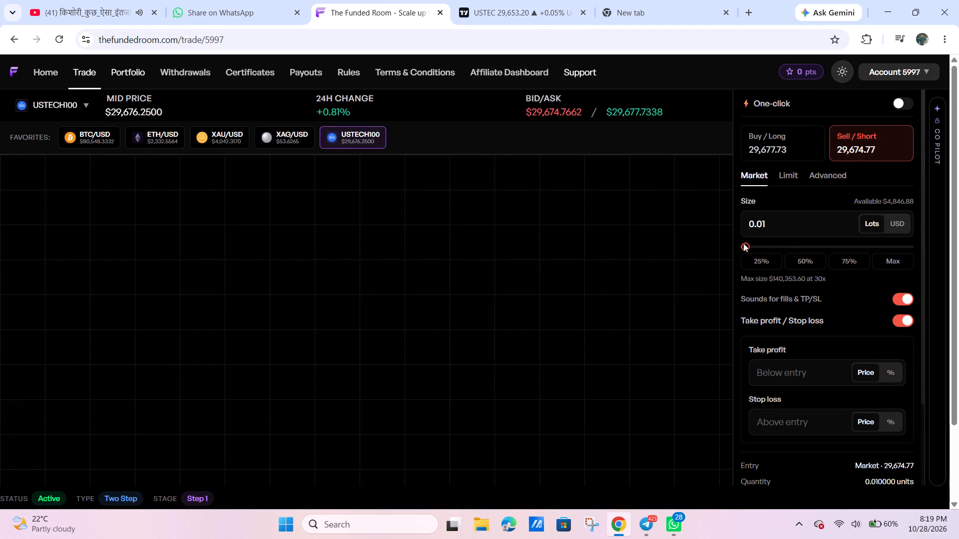
click(805, 230)
key(BackSpace)
key(BackSpace)
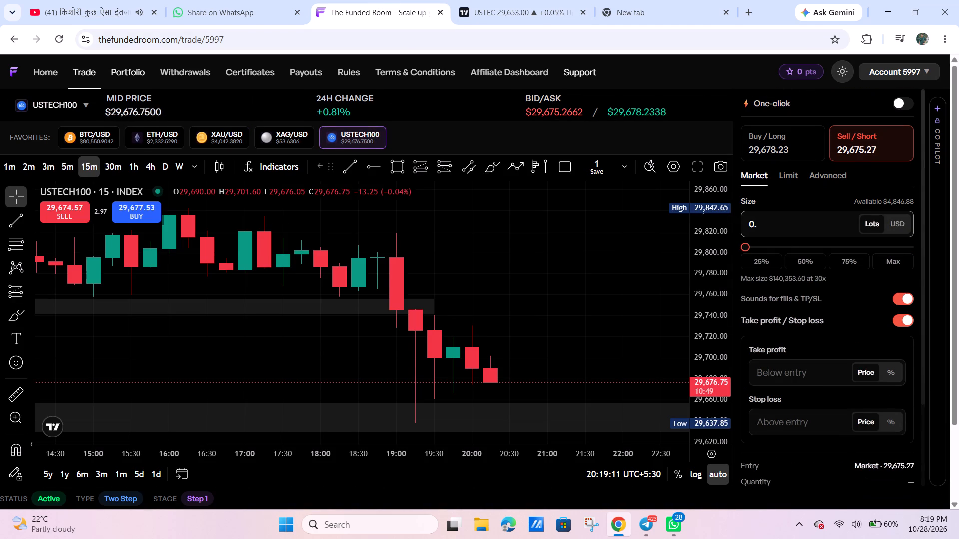
key(2)
Draw a short position on the USTECH100 15-minute chart with entry 29,677.54, stop 29,731.51 and target 29,632.10.
scroll(553, 337, down, 5)
drag(719, 272, 679, 364)
drag(646, 343, 593, 244)
scroll(604, 278, down, 2)
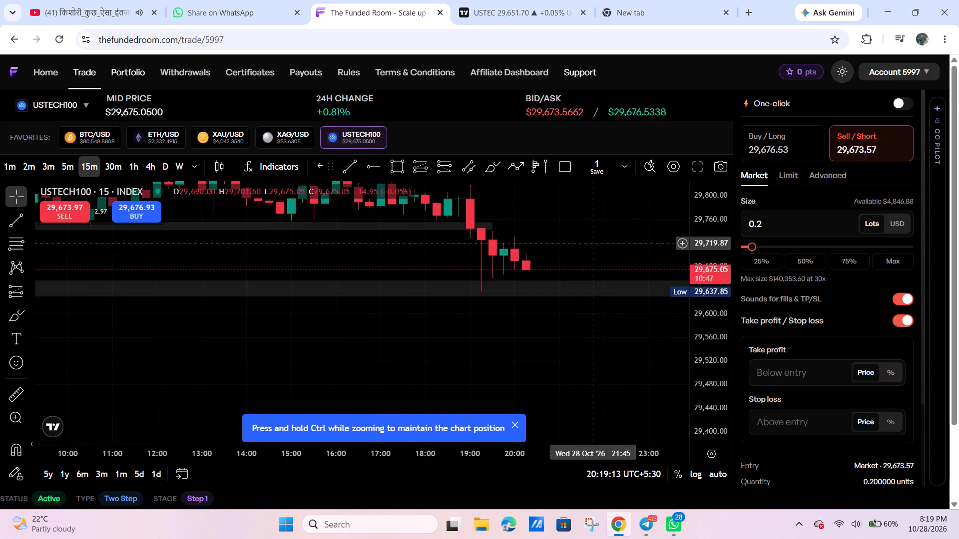
scroll(608, 297, down, 4)
drag(618, 359, 556, 389)
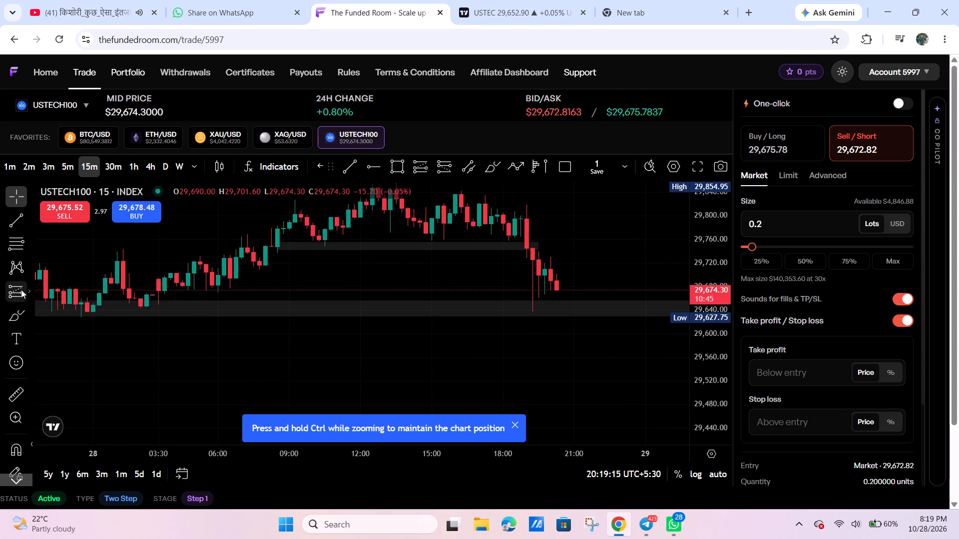
click(28, 290)
click(76, 207)
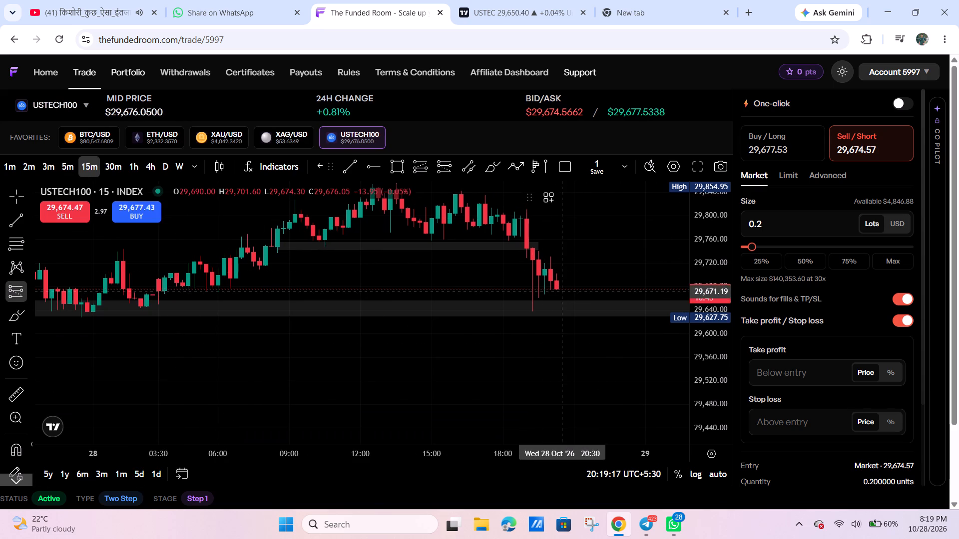
click(562, 288)
drag(563, 259, 569, 256)
scroll(567, 369, up, 3)
click(426, 378)
drag(500, 367, 392, 392)
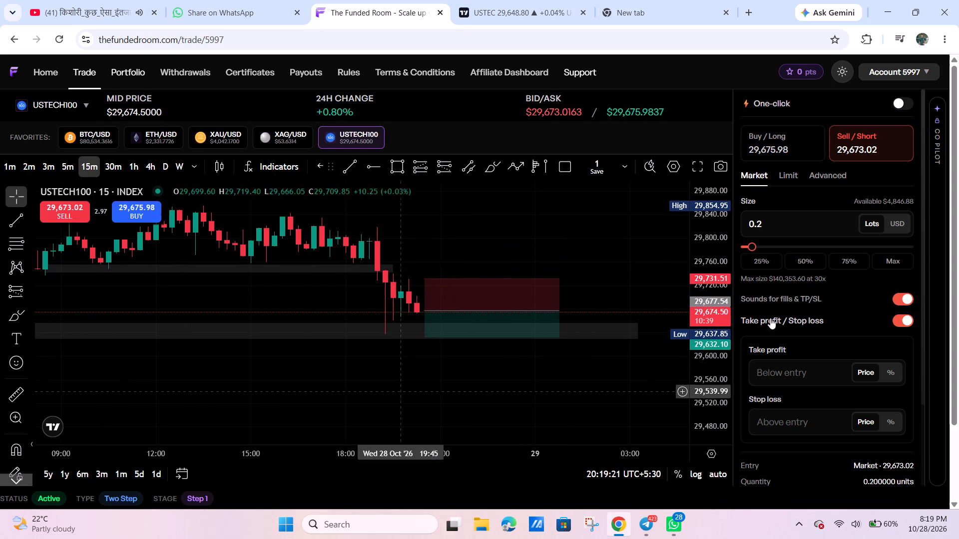
Bring up the 0.2-lot market sell order on the chart and set its stop loss to 29,731.51.
scroll(843, 387, down, 5)
drag(819, 464, 813, 464)
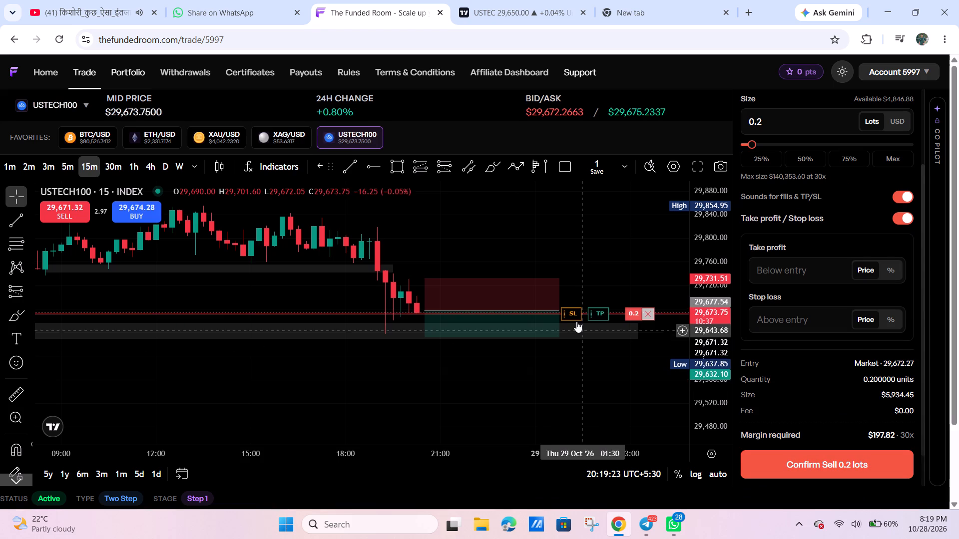
drag(576, 314, 590, 278)
Extend the short position drawing's target down to 29,466.98.
drag(607, 370, 581, 366)
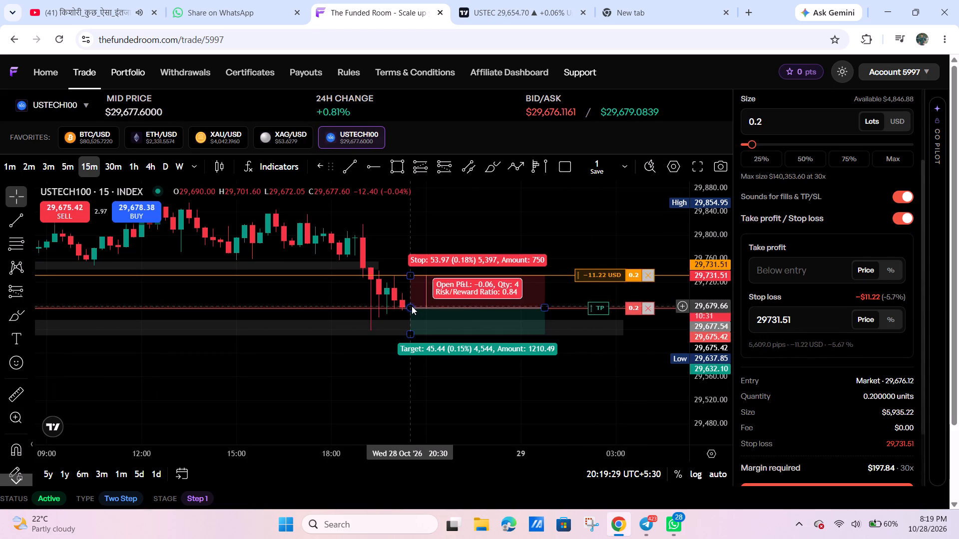
drag(408, 332, 410, 431)
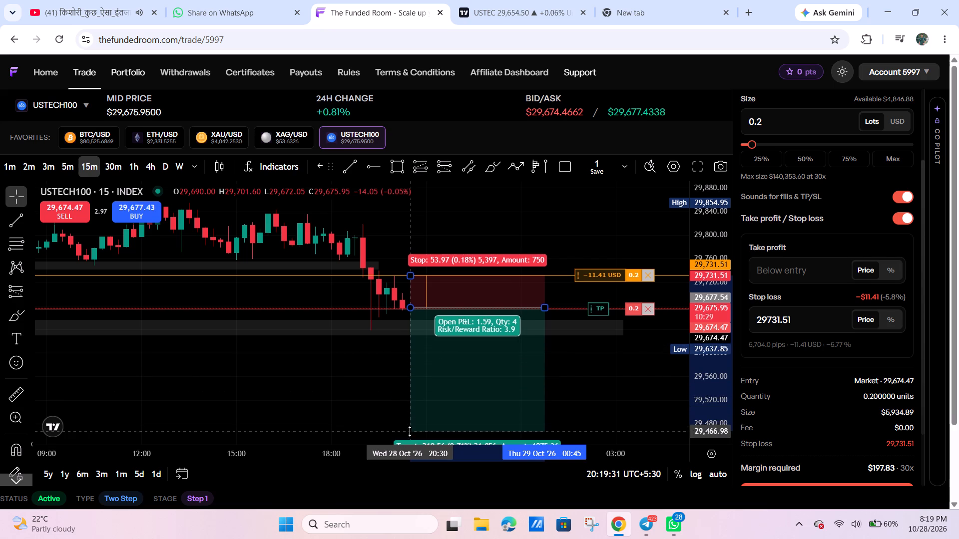
drag(410, 431, 413, 439)
Measure the price distance from the short entry at 29,677.54 up to the stop-loss line.
drag(564, 402, 587, 316)
scroll(587, 315, down, 8)
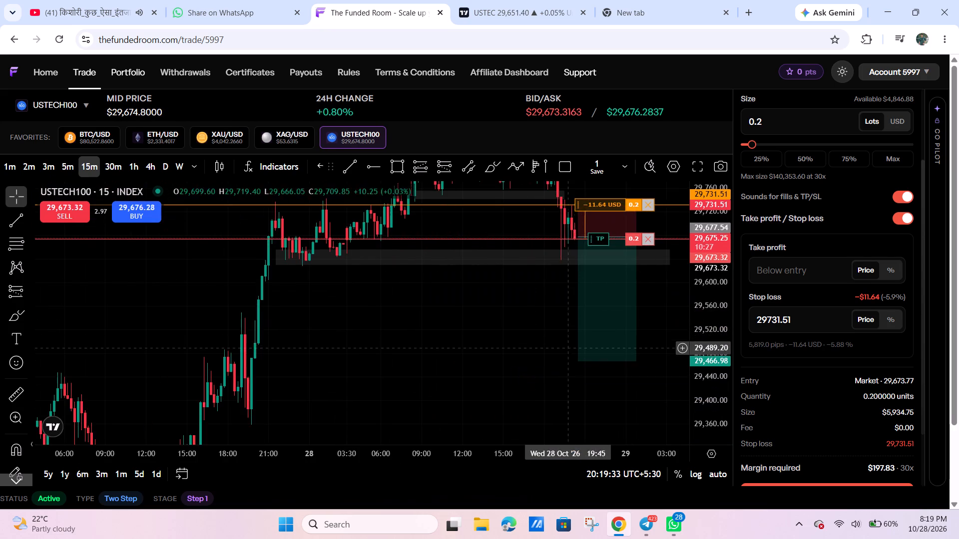
drag(487, 335, 434, 386)
scroll(636, 367, up, 2)
drag(621, 353, 608, 363)
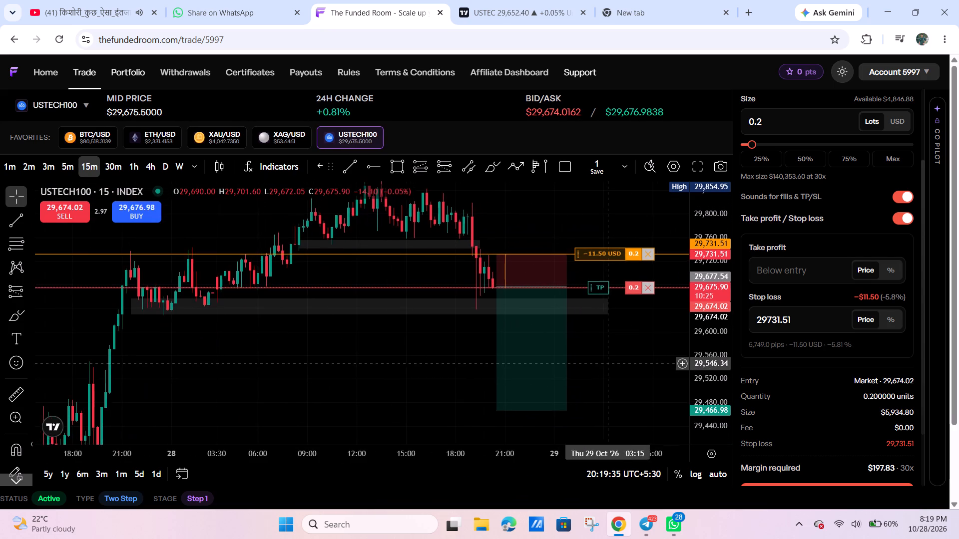
scroll(607, 364, up, 4)
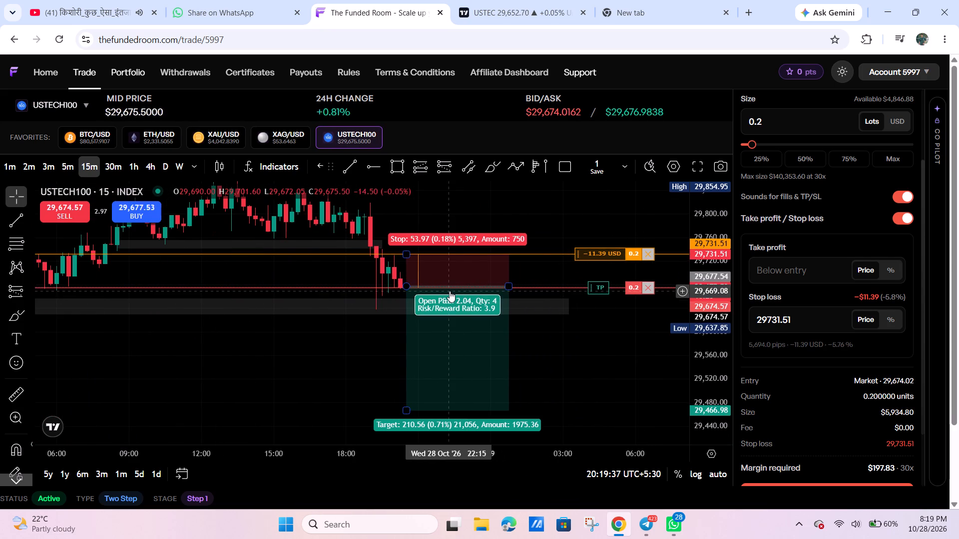
click(9, 394)
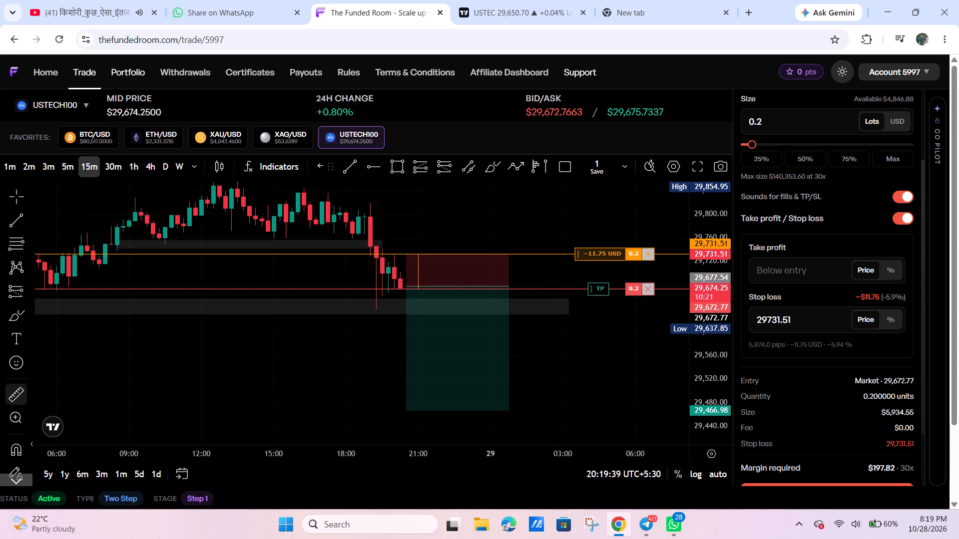
click(393, 286)
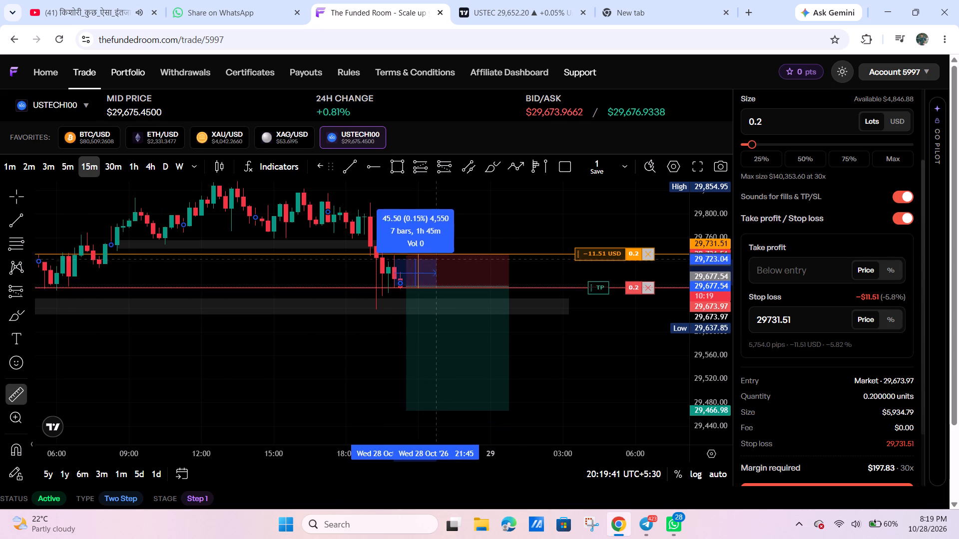
click(442, 254)
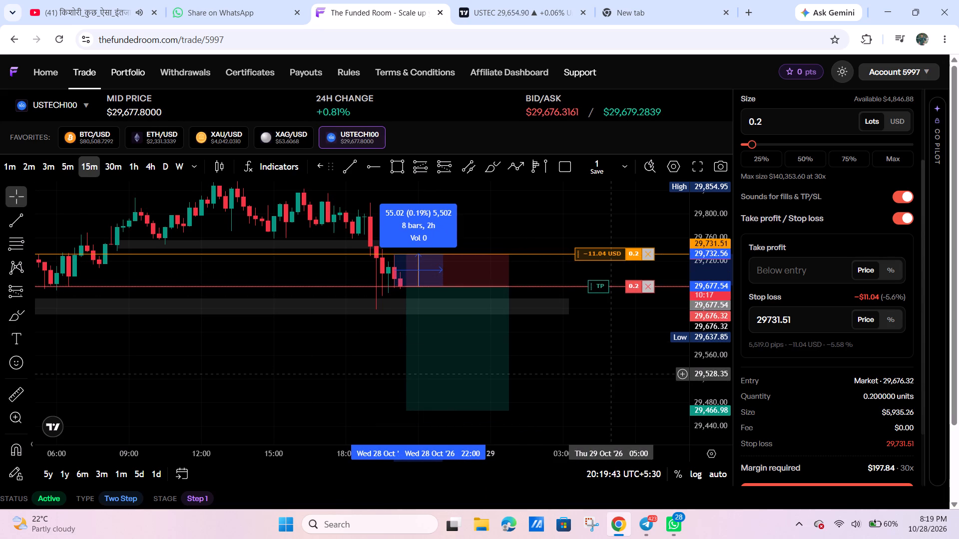
click(609, 372)
Examine the USTECH100 15-minute chart around the short position drawing, stop-loss line and marked zones.
drag(561, 372, 587, 369)
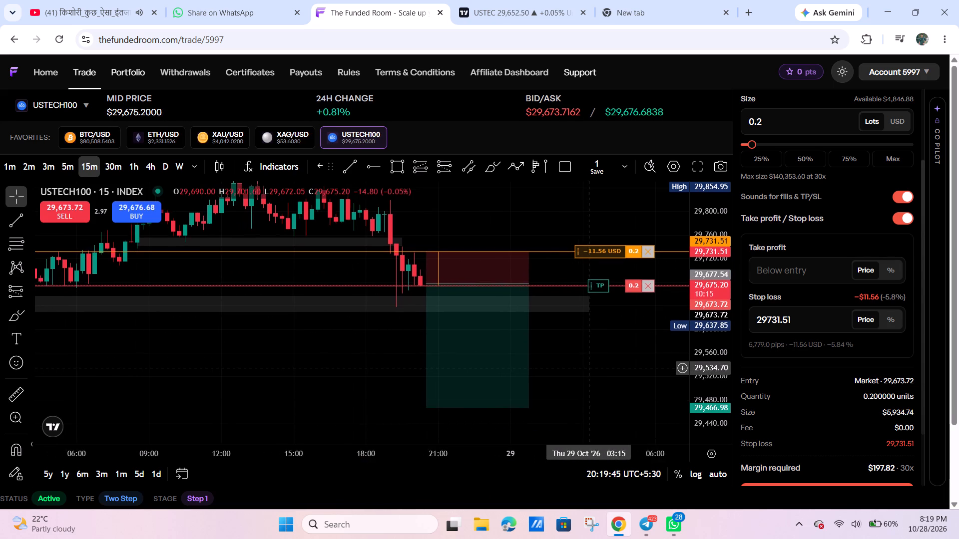
scroll(592, 368, up, 5)
drag(584, 363, 643, 365)
drag(692, 360, 680, 354)
drag(639, 363, 627, 373)
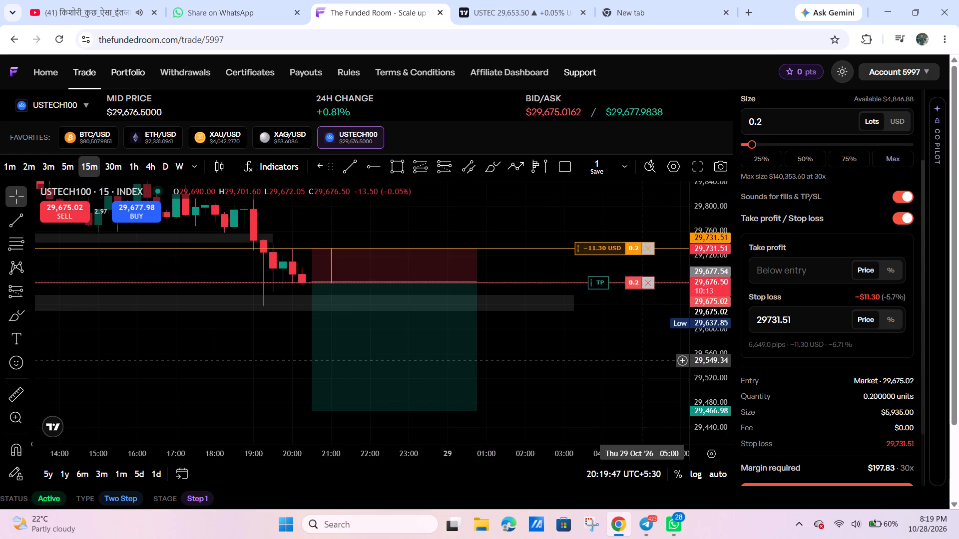
drag(627, 373, 614, 388)
scroll(613, 388, down, 5)
drag(588, 392, 580, 392)
drag(626, 397, 600, 355)
scroll(618, 362, down, 2)
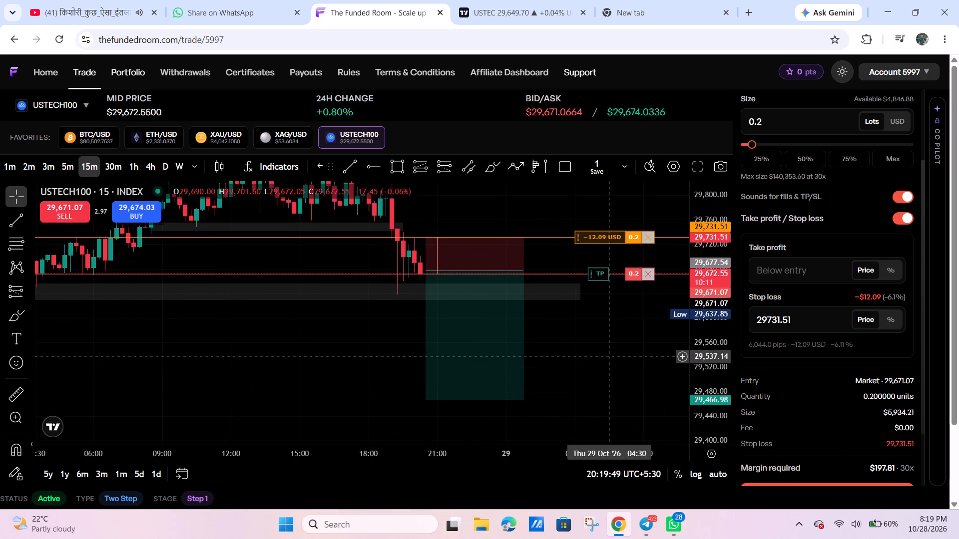
scroll(622, 366, down, 2)
scroll(620, 386, up, 2)
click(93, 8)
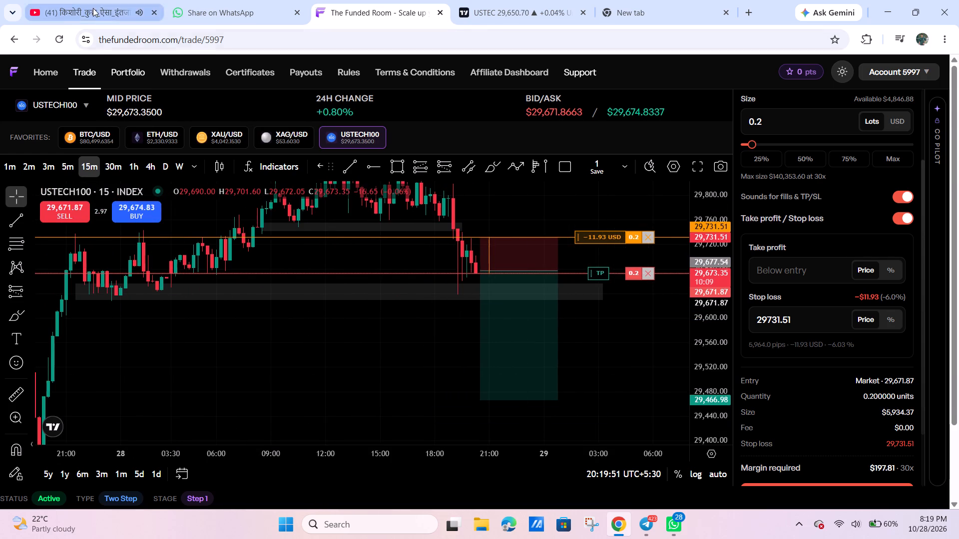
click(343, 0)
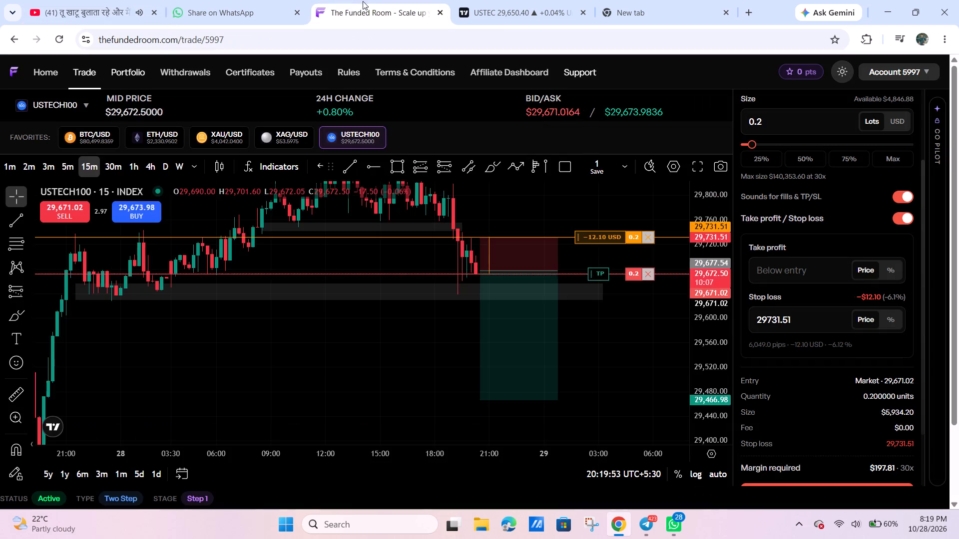
Examine the earlier USTECH100 15-minute price action against the marked zones and the short position's target.
drag(649, 375, 672, 364)
drag(701, 313, 686, 362)
drag(665, 367, 633, 377)
scroll(602, 394, down, 5)
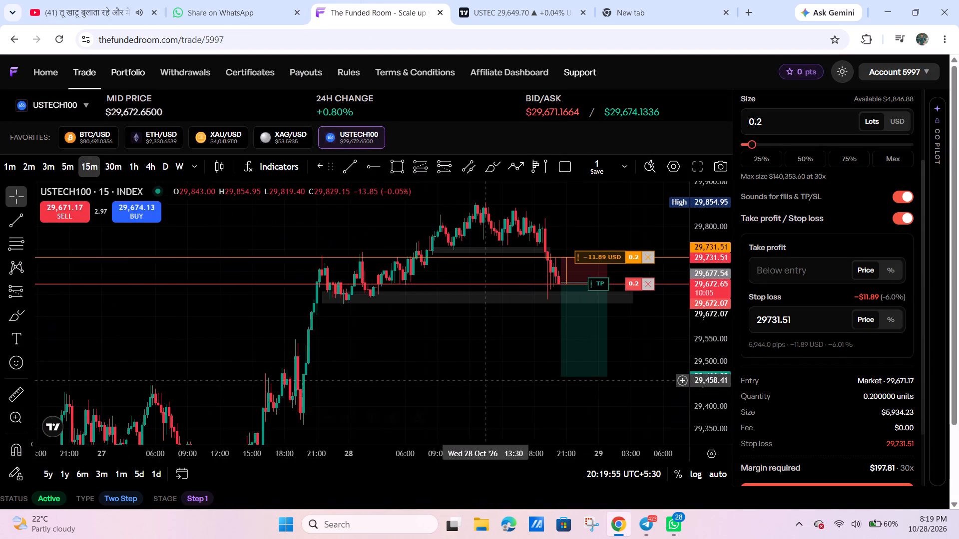
drag(483, 373, 444, 330)
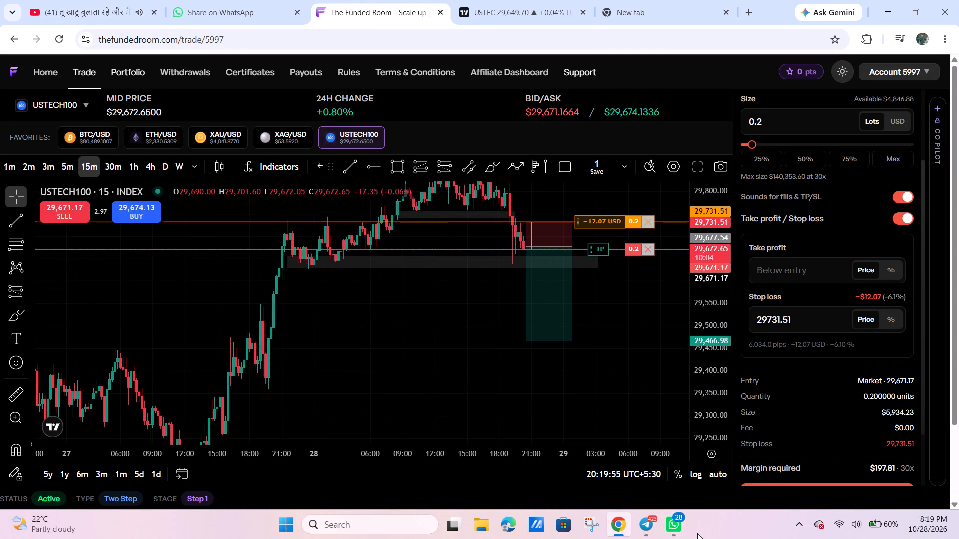
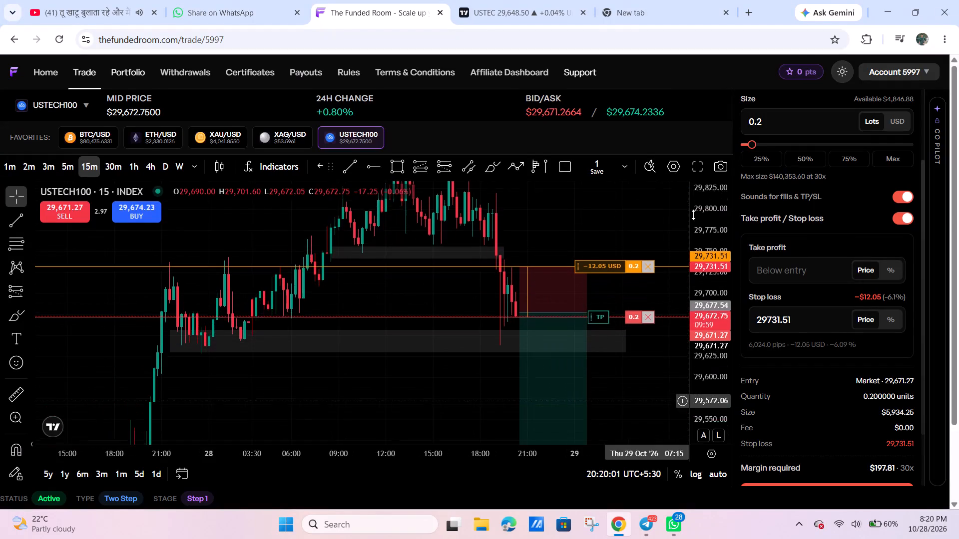
Discard the pending 0.2-lot USTECH100 short order from the chart.
click(652, 317)
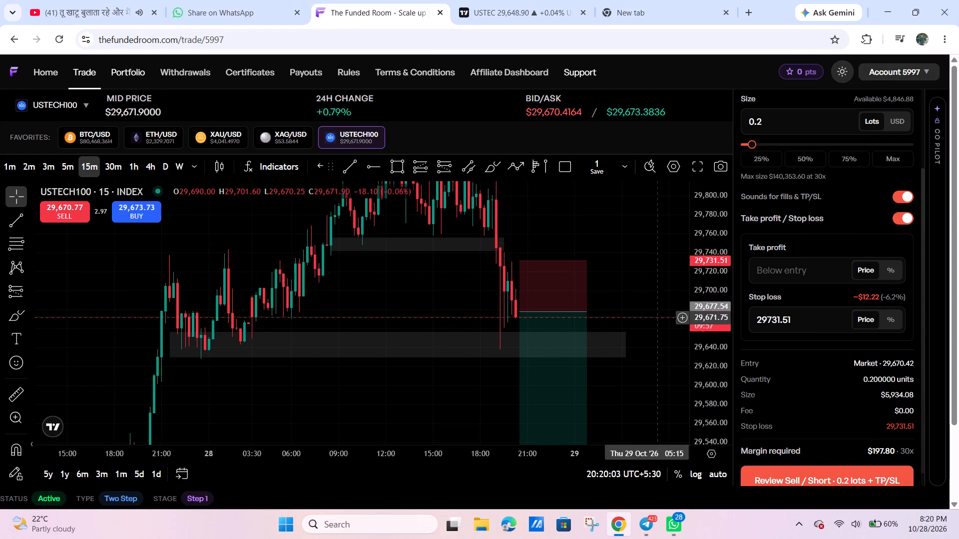
Delete the short position drawing from the USTECH100 chart.
drag(702, 278, 678, 373)
drag(659, 385, 678, 354)
click(582, 374)
click(692, 203)
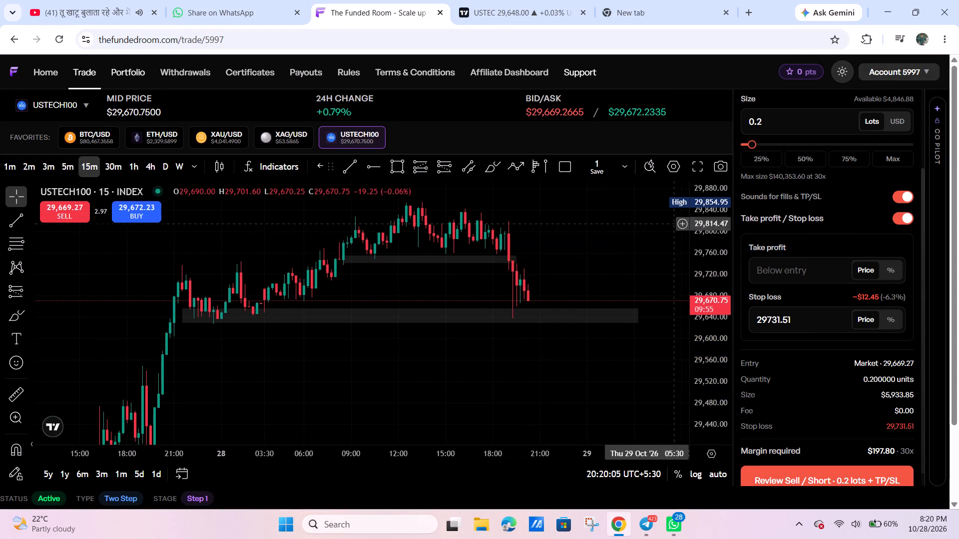
Shrink the lower grey zone on the USTECH100 chart to end at 28 Oct 23:15 with its top at about 29,648.
scroll(624, 342, down, 2)
drag(645, 307, 597, 312)
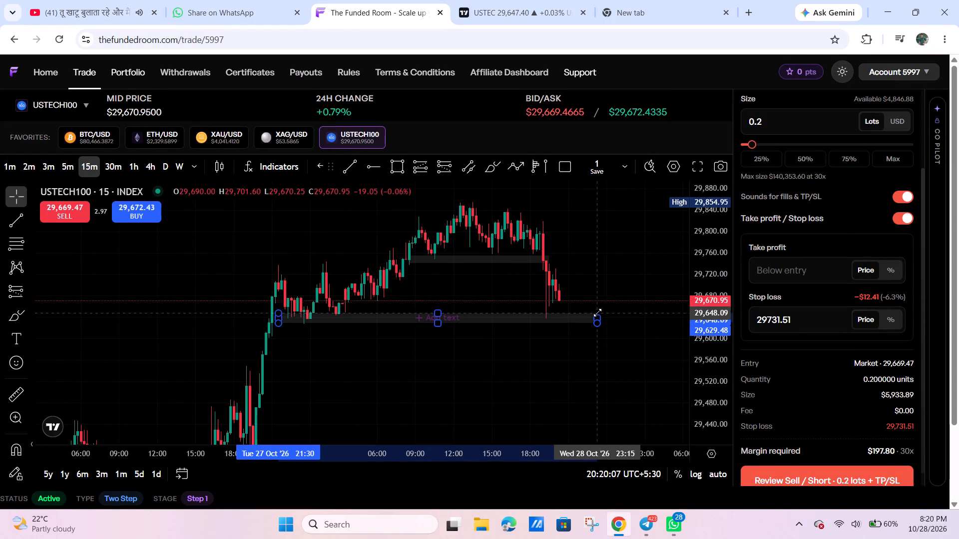
drag(597, 312, 598, 312)
click(599, 358)
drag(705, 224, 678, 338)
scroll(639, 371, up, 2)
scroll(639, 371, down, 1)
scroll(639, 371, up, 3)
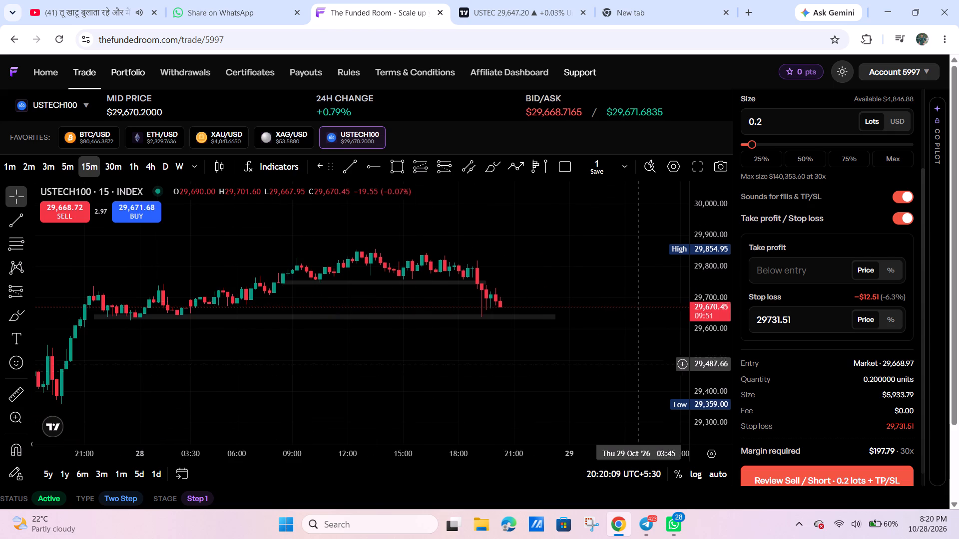
Switch the trading chart to XAU/USD and dismiss the chart-values hint.
click(232, 137)
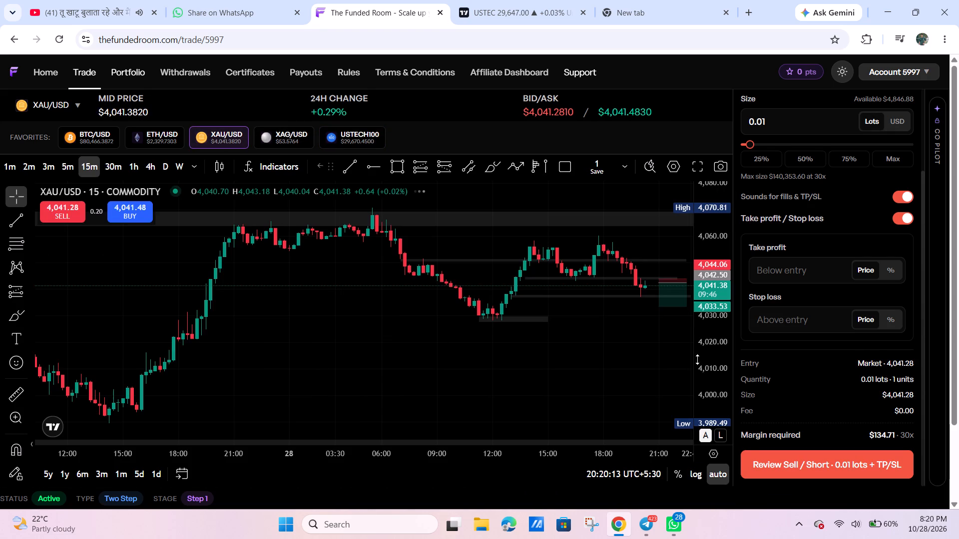
double_click(718, 389)
triple_click(712, 385)
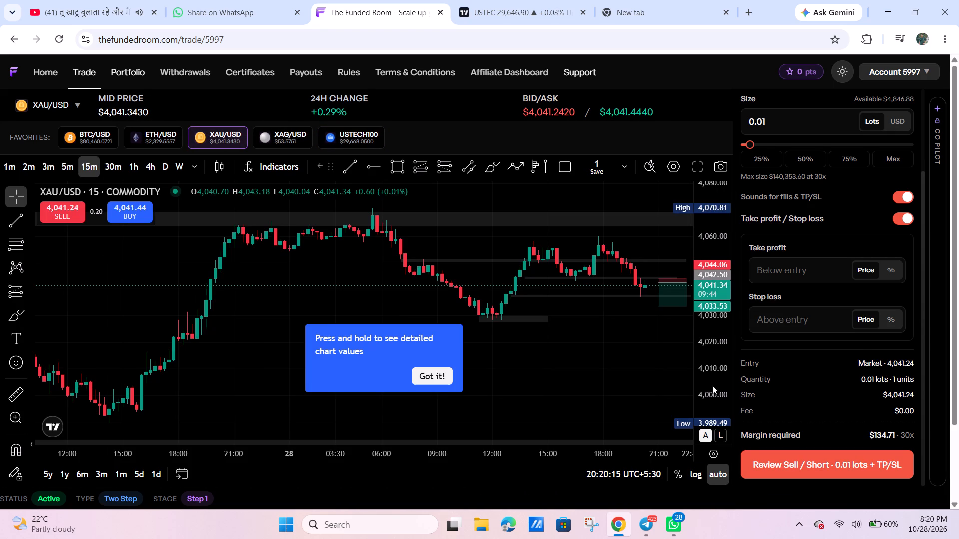
click(712, 385)
click(434, 370)
Examine the XAU/USD 15-minute price action around the short position drawing and the marked zones.
scroll(666, 387, up, 14)
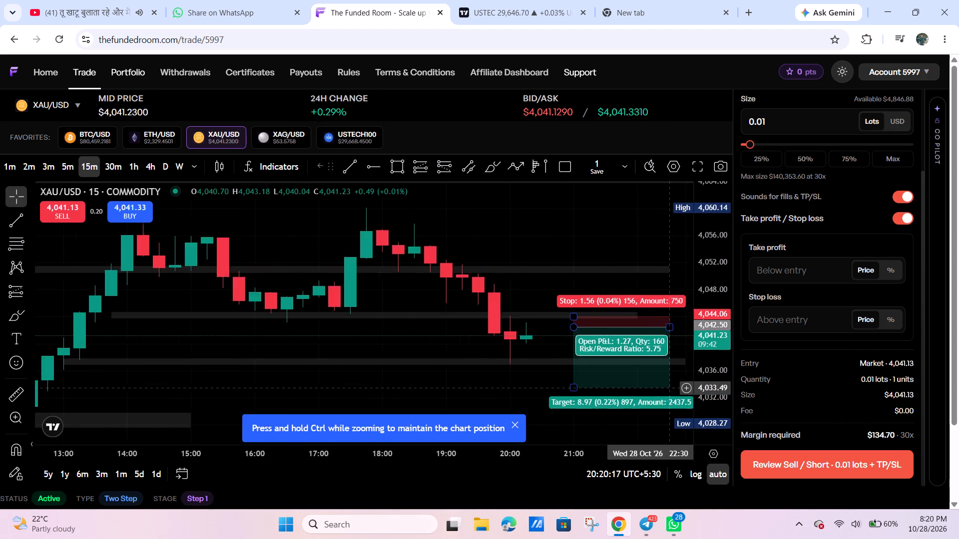
drag(727, 366, 694, 217)
drag(656, 277, 559, 186)
scroll(583, 237, down, 4)
drag(720, 232, 687, 343)
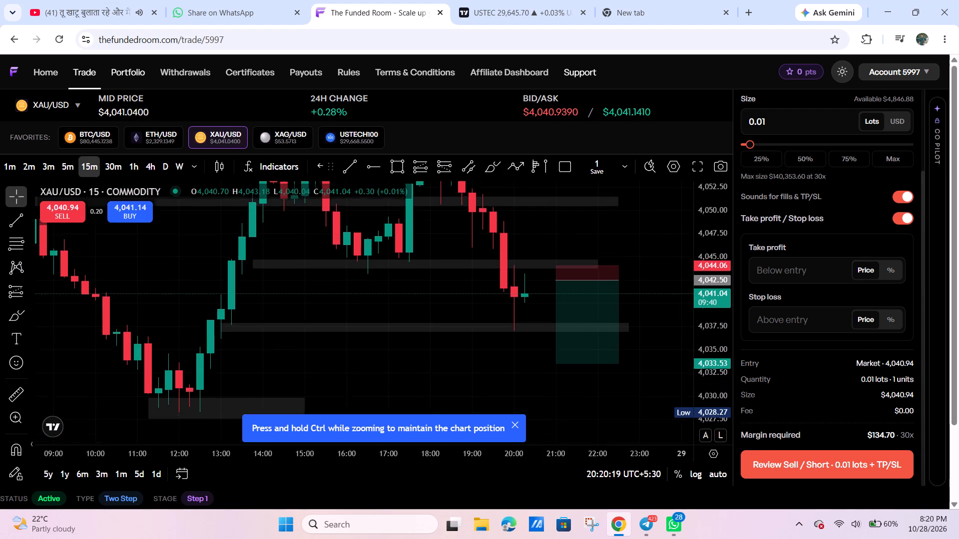
drag(679, 344, 577, 355)
click(571, 382)
drag(575, 375, 599, 369)
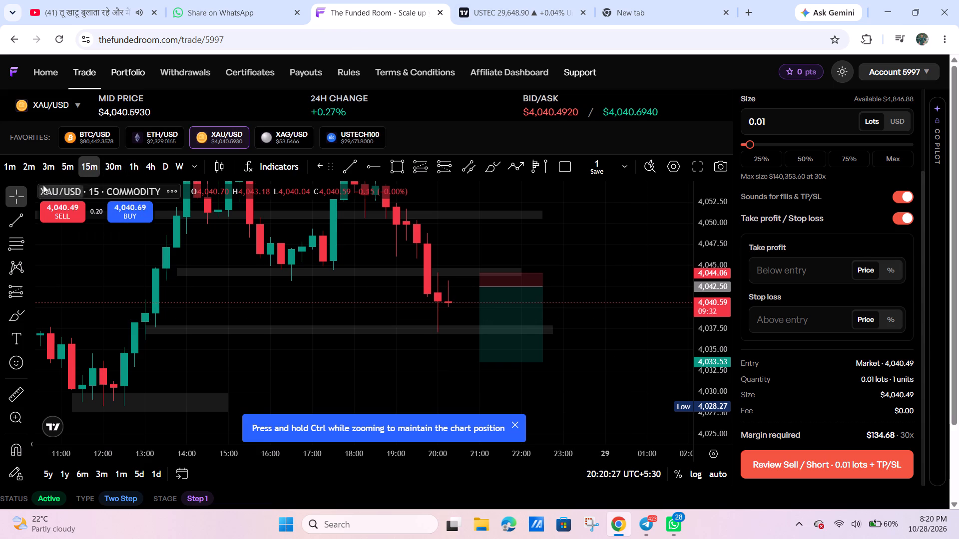
scroll(552, 319, down, 1)
click(518, 426)
click(584, 374)
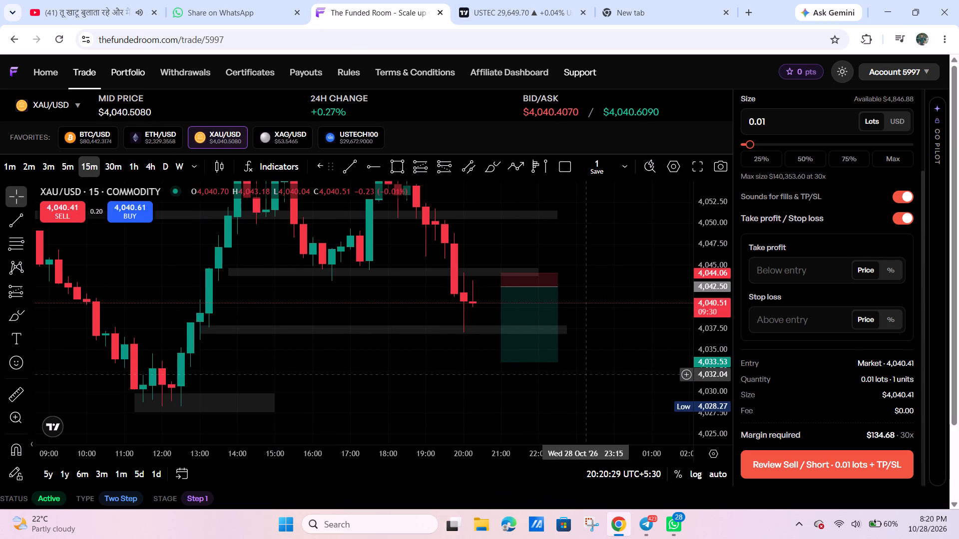
scroll(597, 378, down, 6)
drag(694, 306, 681, 352)
drag(665, 366, 567, 360)
scroll(508, 388, up, 3)
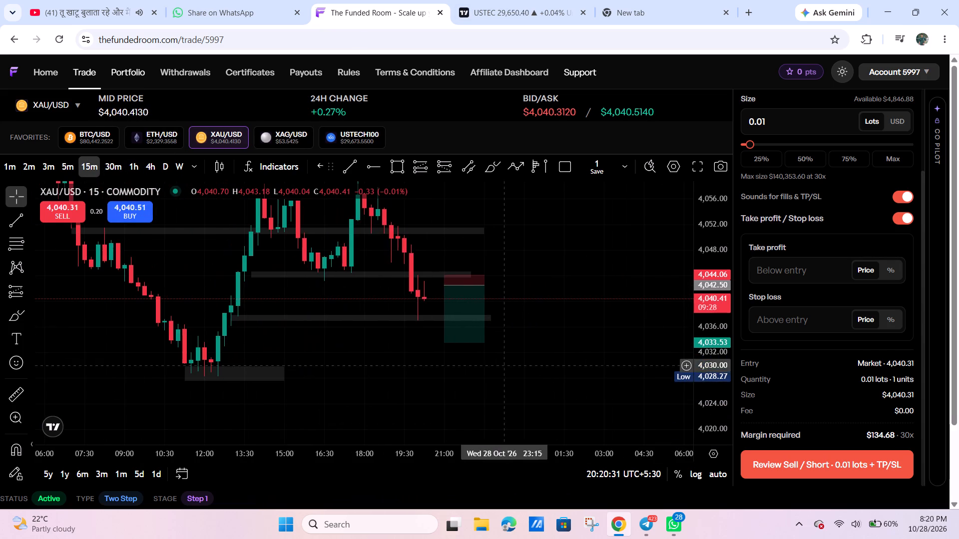
Delete the short position drawing from the XAU/USD chart.
drag(466, 304, 454, 313)
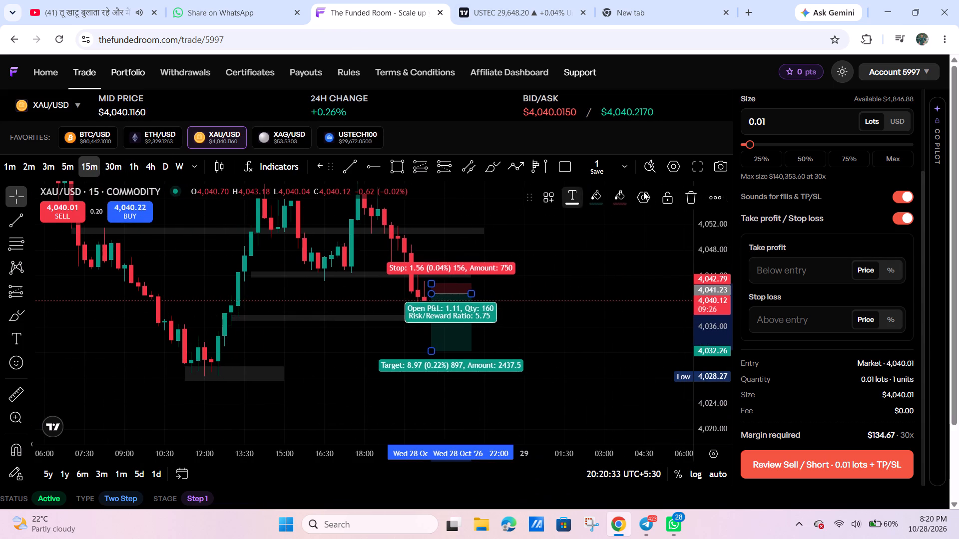
click(692, 192)
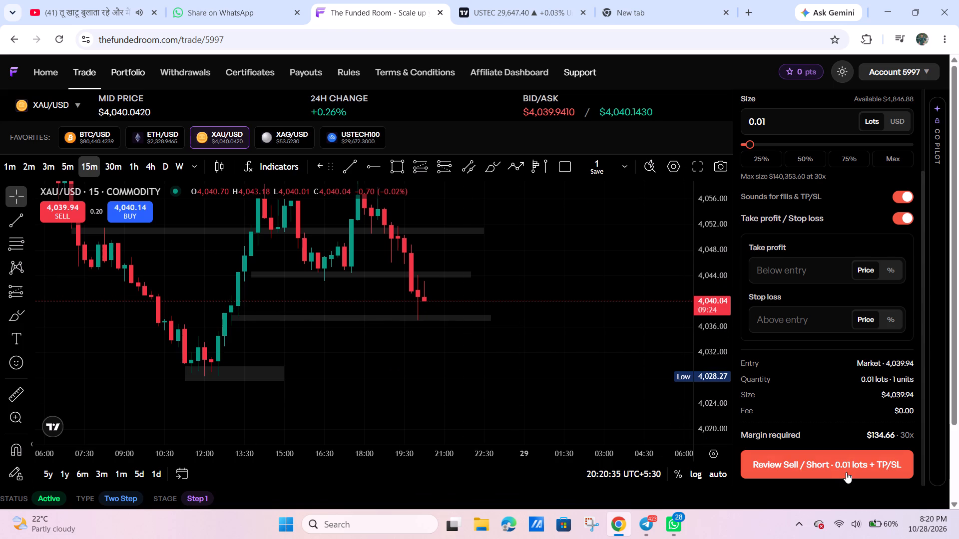
Open the XAU/USD market short for review and set its size to 0.02 lots.
click(848, 466)
click(778, 120)
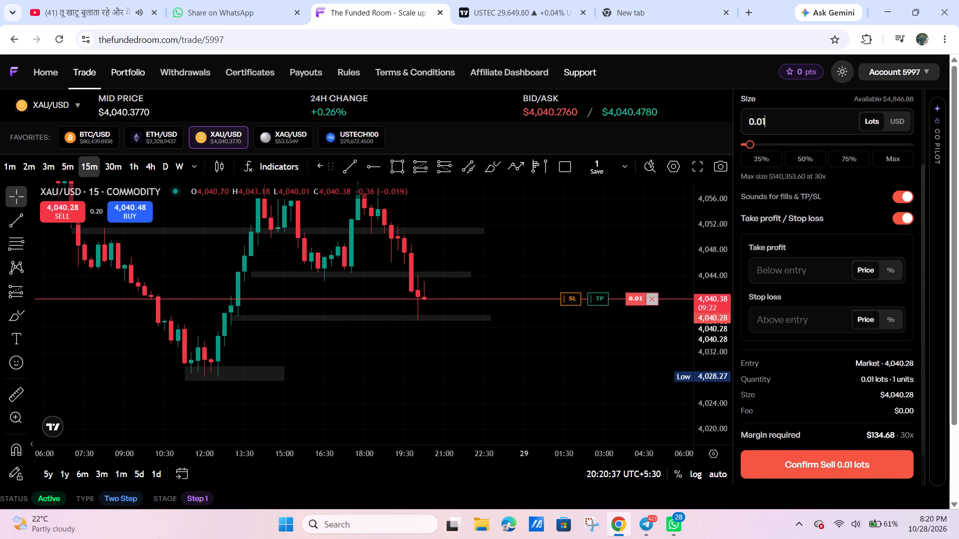
key(BackSpace)
key(2)
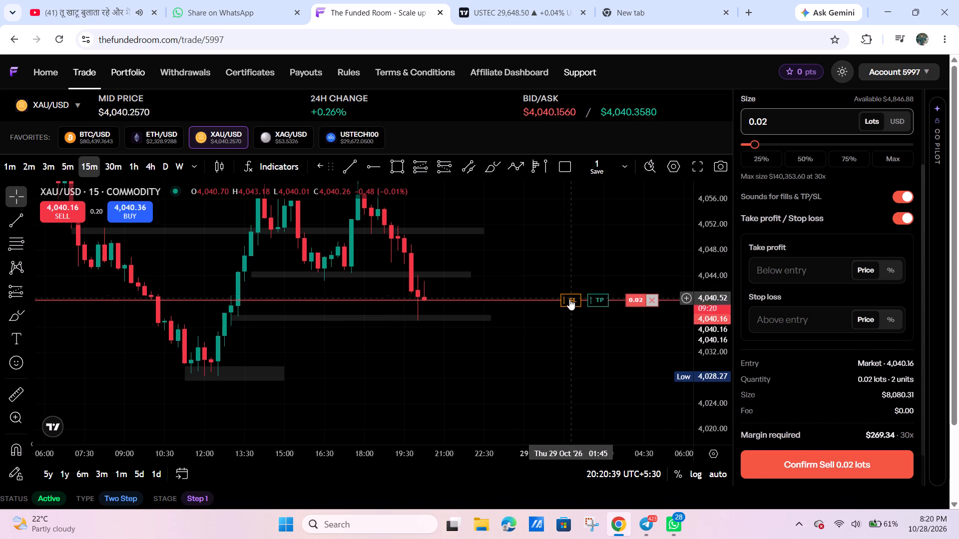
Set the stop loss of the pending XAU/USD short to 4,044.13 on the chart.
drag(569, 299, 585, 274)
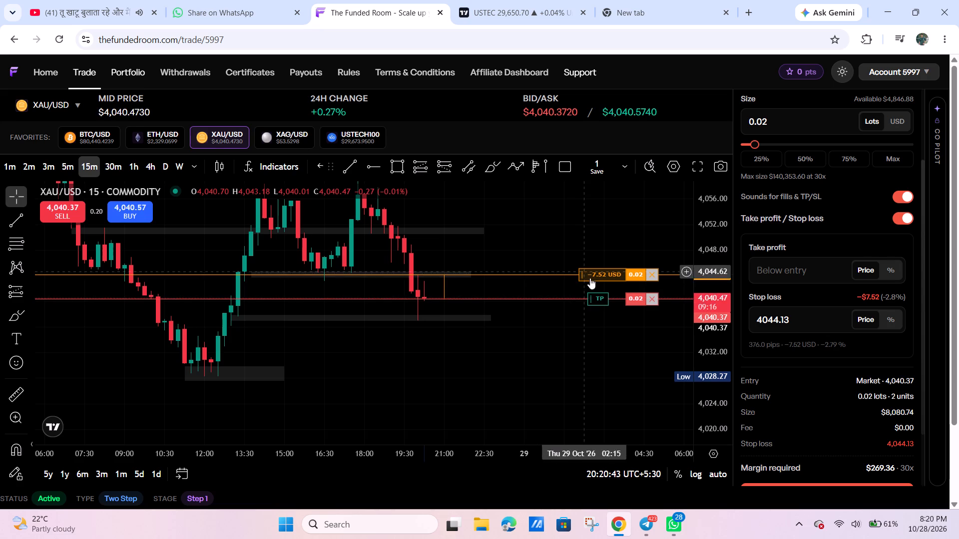
Examine the order form and the XAU/USD 15-minute chart around the entry, stop-loss line and marked zones.
scroll(825, 315, up, 6)
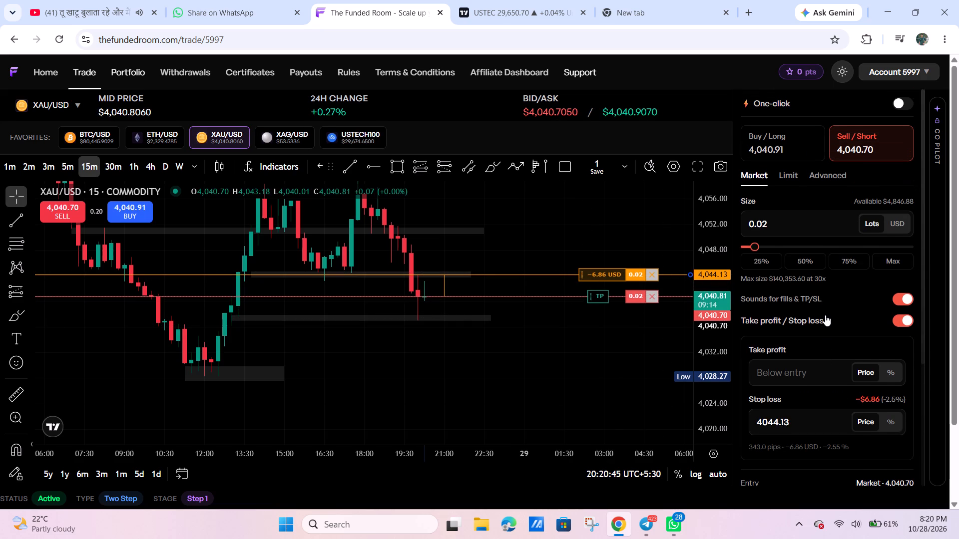
drag(654, 356, 579, 389)
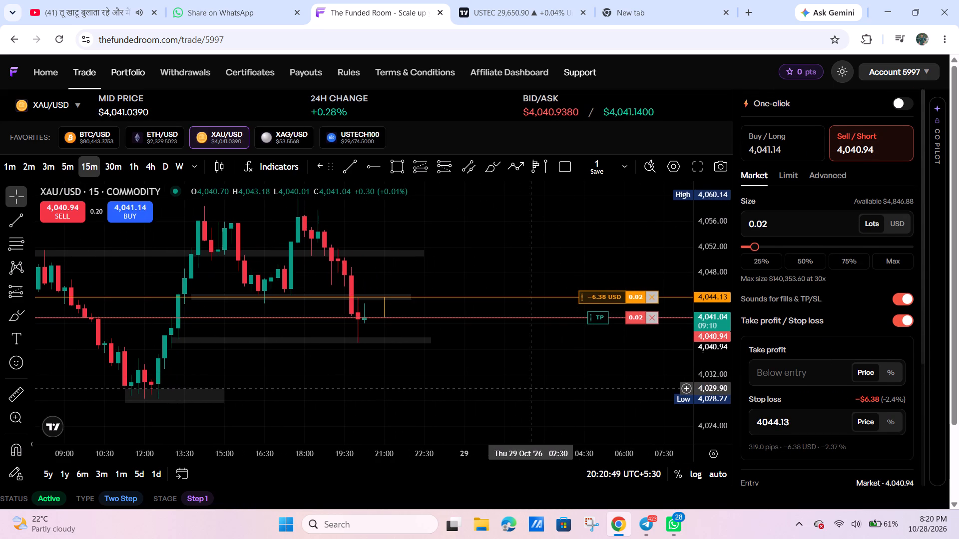
drag(519, 385, 621, 379)
scroll(557, 378, up, 7)
drag(387, 362, 704, 369)
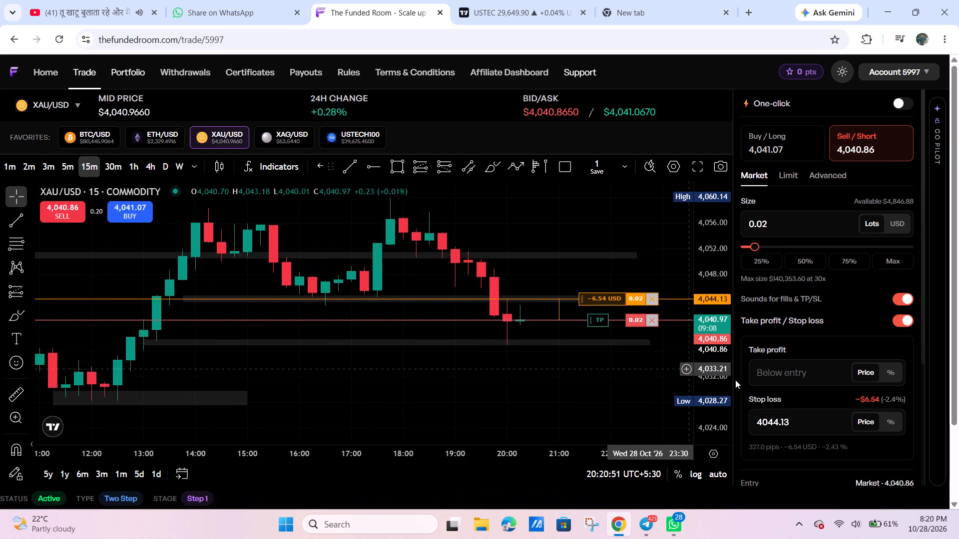
drag(729, 385, 692, 138)
drag(594, 236, 438, 247)
drag(709, 216, 701, 253)
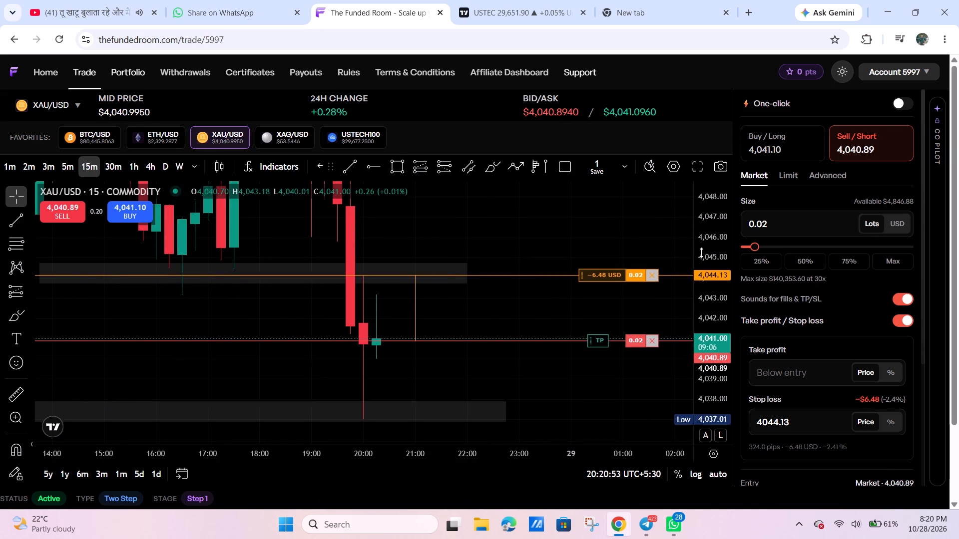
drag(701, 253, 674, 310)
scroll(565, 316, down, 6)
drag(711, 208, 693, 346)
drag(625, 266, 560, 289)
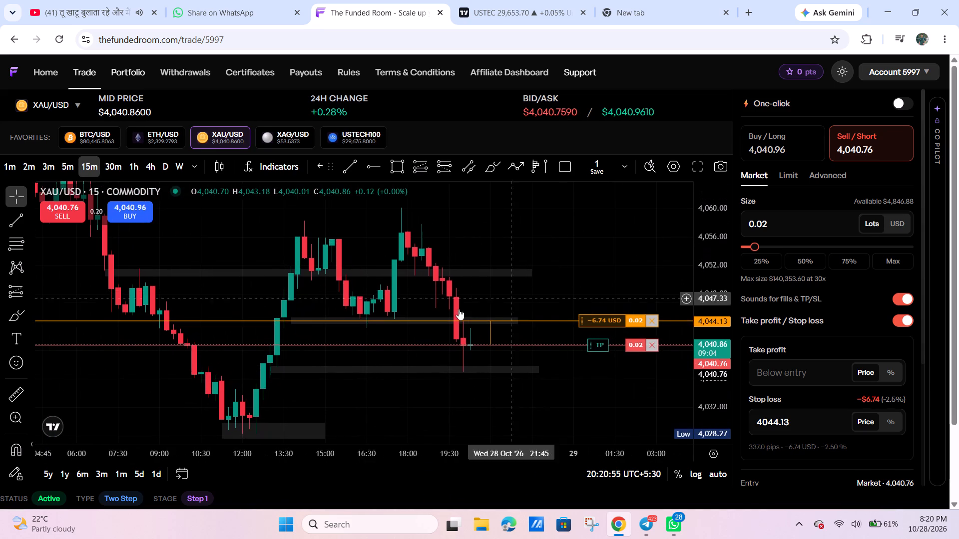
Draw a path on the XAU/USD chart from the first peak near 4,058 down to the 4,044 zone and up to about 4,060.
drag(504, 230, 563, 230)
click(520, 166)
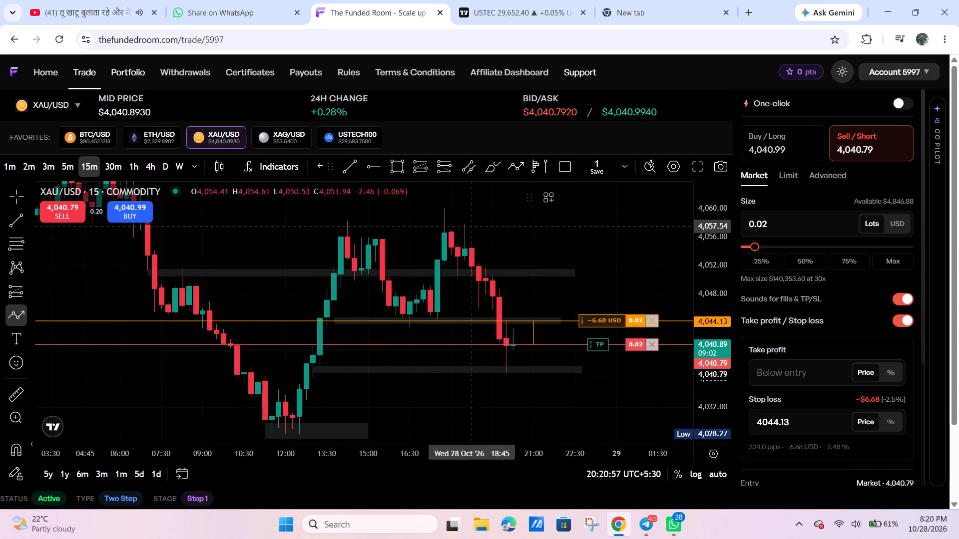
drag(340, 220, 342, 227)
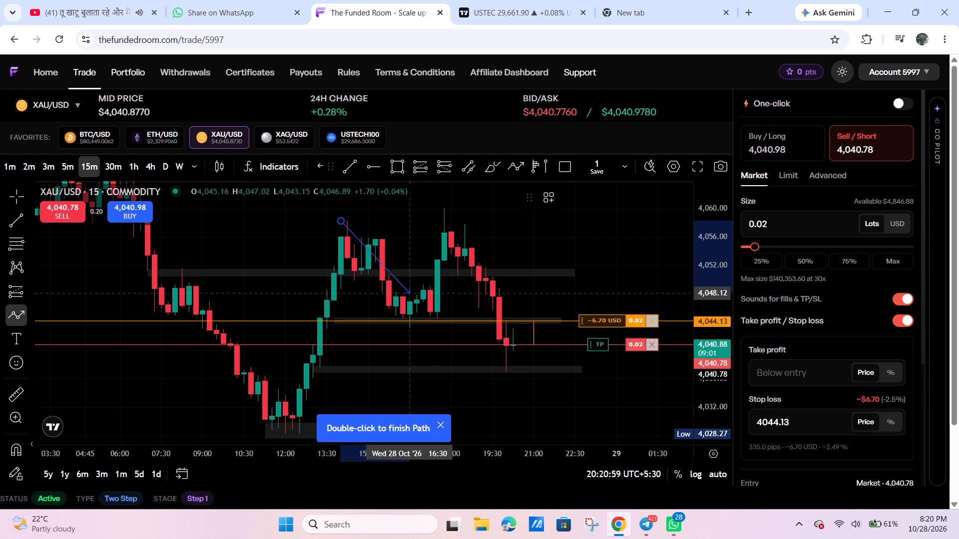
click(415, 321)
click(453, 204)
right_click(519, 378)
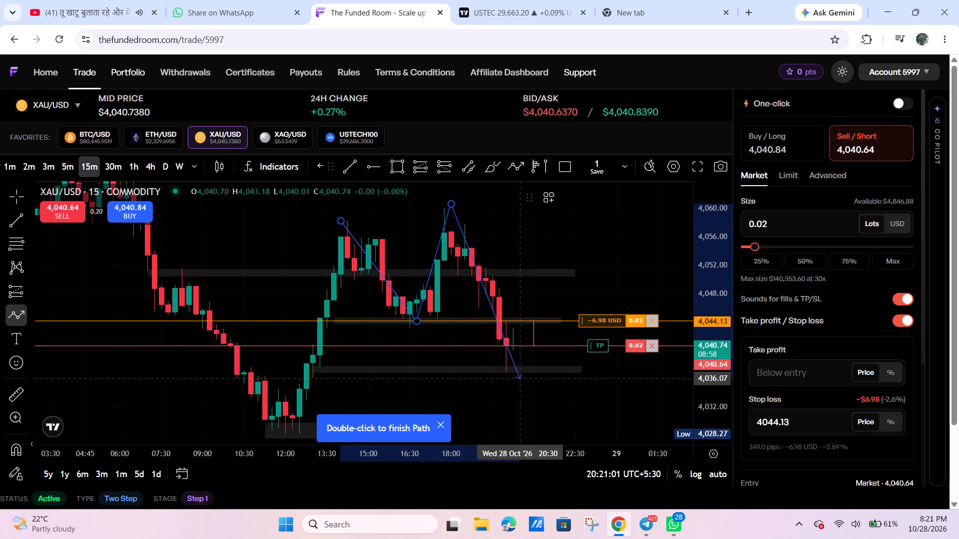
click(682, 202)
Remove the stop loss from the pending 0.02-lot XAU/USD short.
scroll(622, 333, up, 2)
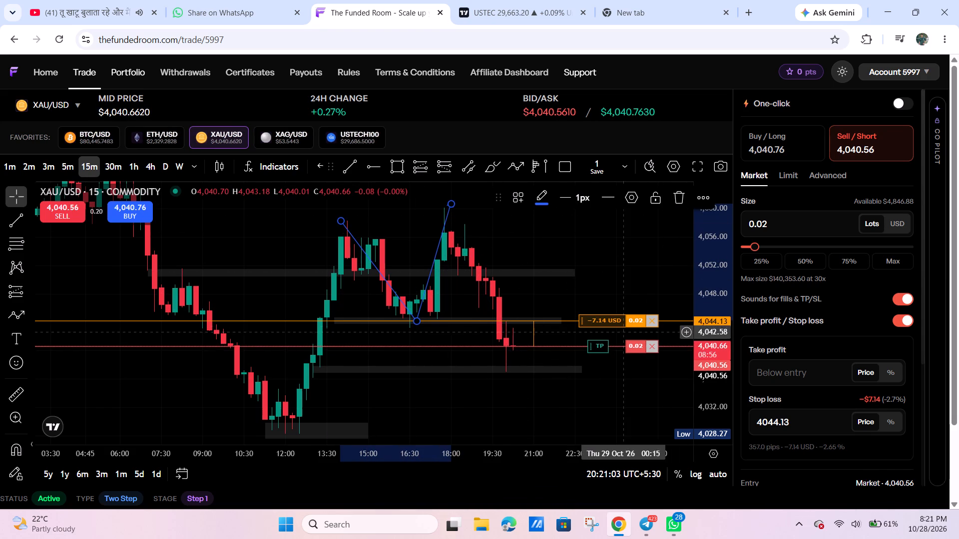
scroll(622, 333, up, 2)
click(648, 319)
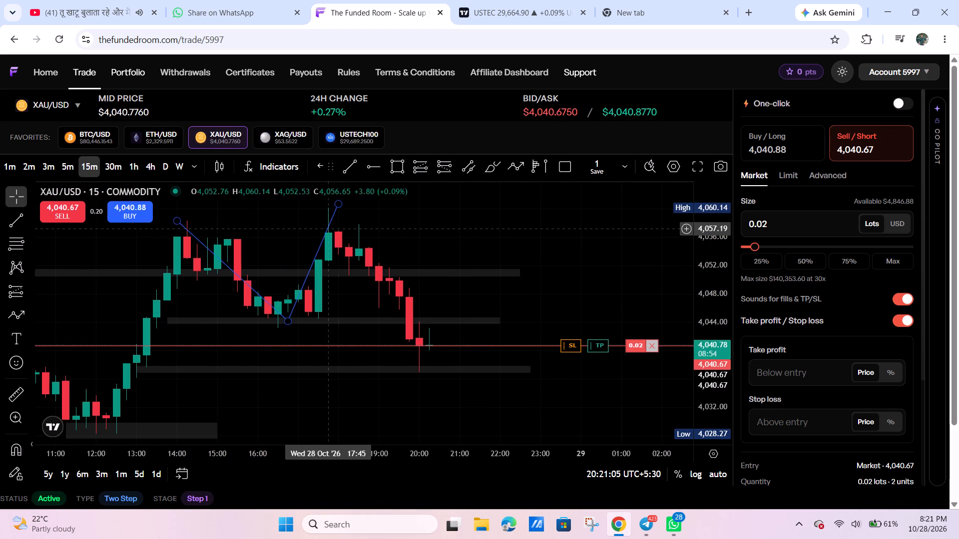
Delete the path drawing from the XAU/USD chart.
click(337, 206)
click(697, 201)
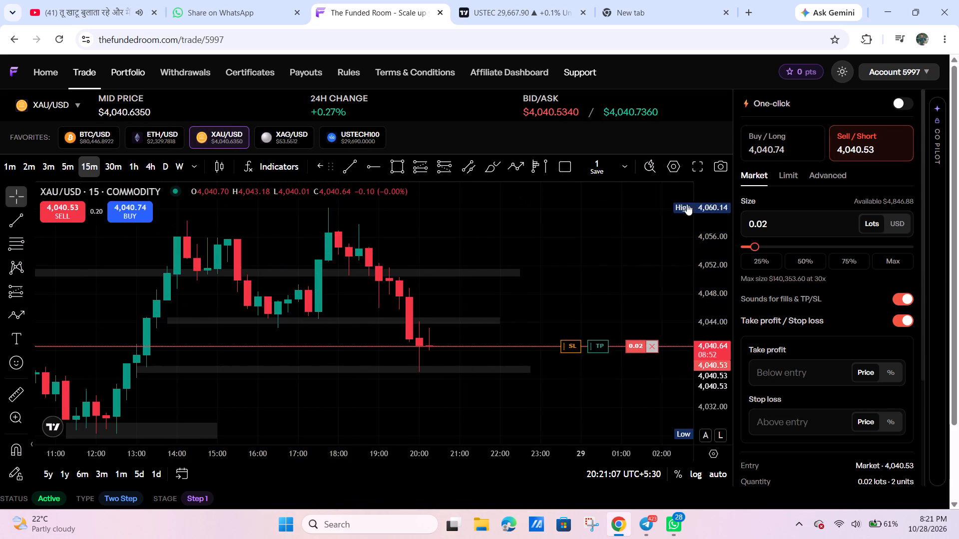
Switch to TradingView and examine the US Tech 100 15-minute chart around the trend lines and marked zones.
click(550, 0)
scroll(643, 406, up, 6)
drag(701, 378, 785, 405)
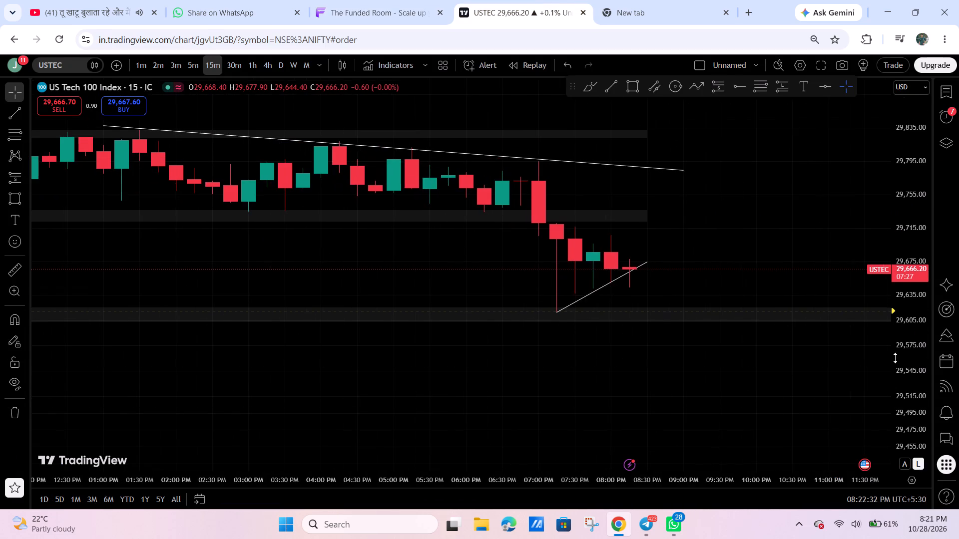
drag(908, 378, 909, 138)
scroll(823, 186, down, 6)
drag(903, 306, 883, 444)
scroll(840, 418, down, 7)
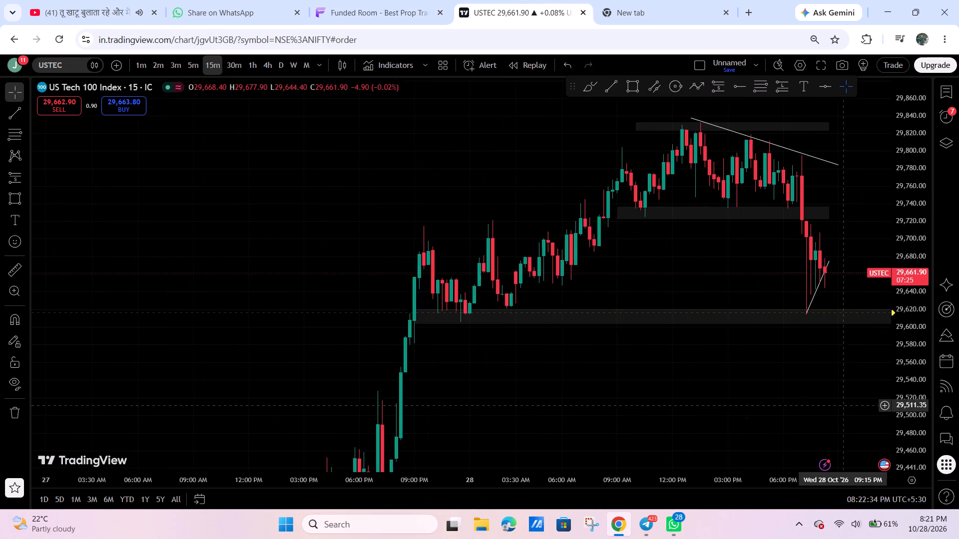
drag(838, 400, 661, 401)
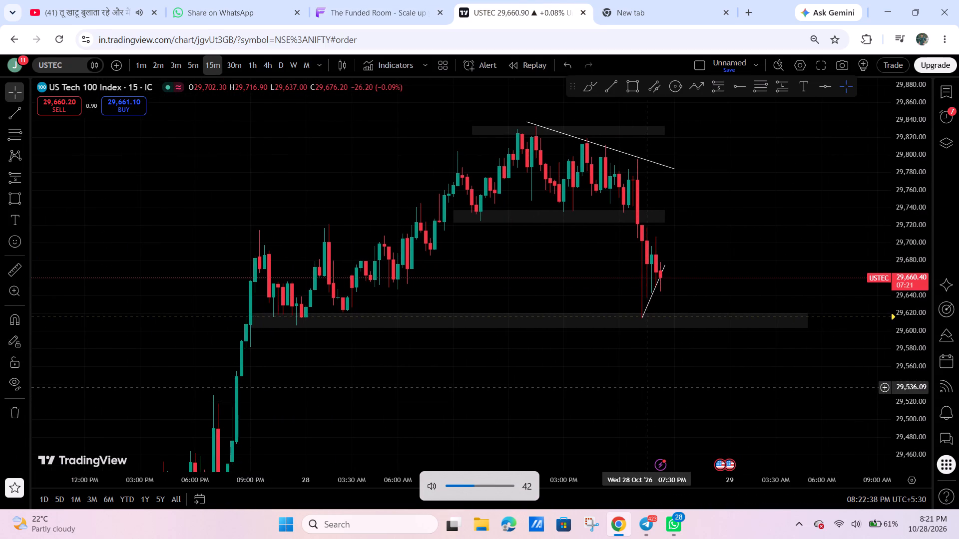
drag(725, 385, 662, 410)
drag(920, 191, 888, 250)
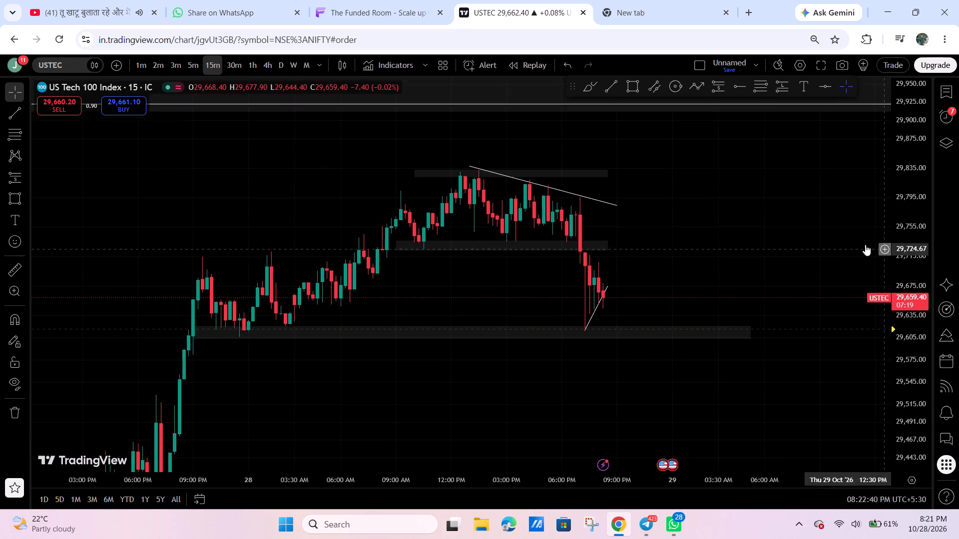
drag(748, 221, 807, 220)
scroll(780, 246, up, 3)
Return to The Funded Room and discard the pending 0.02-lot XAU/USD short order from the chart.
click(417, 8)
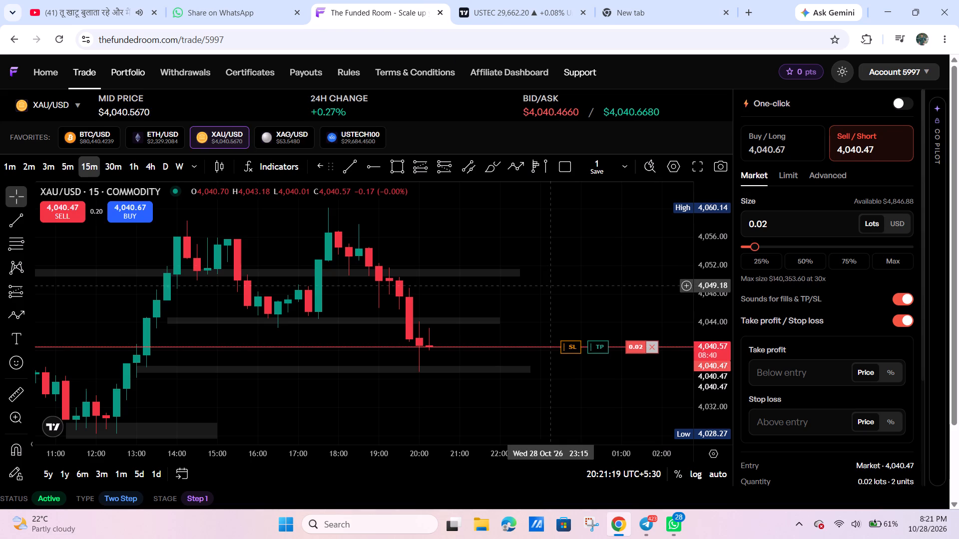
drag(549, 291, 626, 290)
drag(708, 360, 680, 341)
click(655, 353)
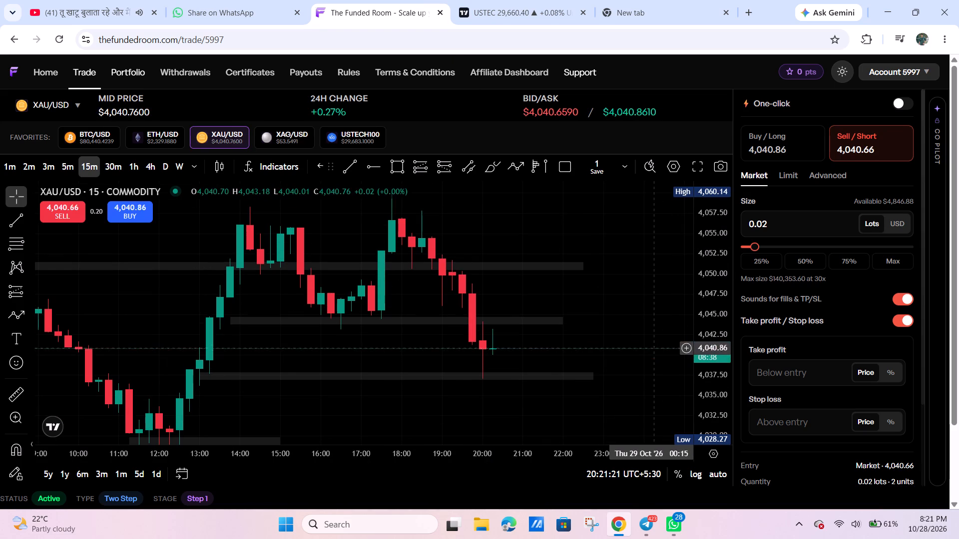
Examine the XAU/USD 15-minute chart around the latest candles and the marked zones.
drag(643, 310, 603, 294)
scroll(662, 275, down, 6)
drag(682, 314, 652, 325)
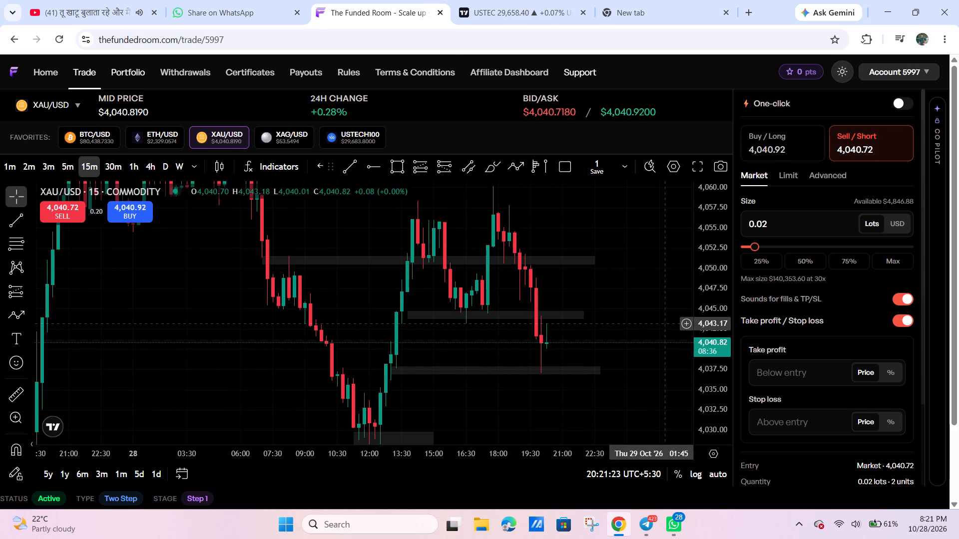
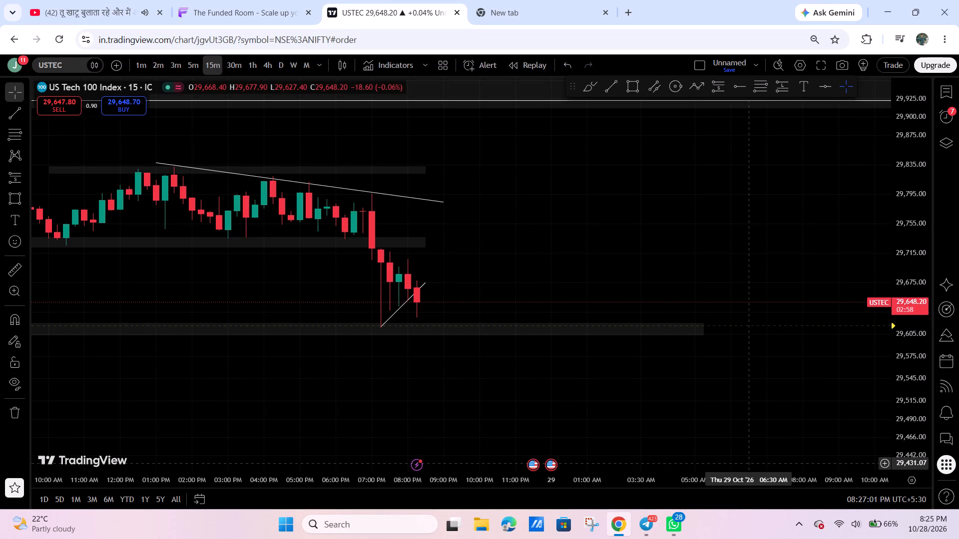
Examine the US Tech 100 15-minute chart around the trend lines and marked zones, switching it to the 30-minute timeframe.
drag(515, 266, 770, 247)
scroll(898, 265, down, 3)
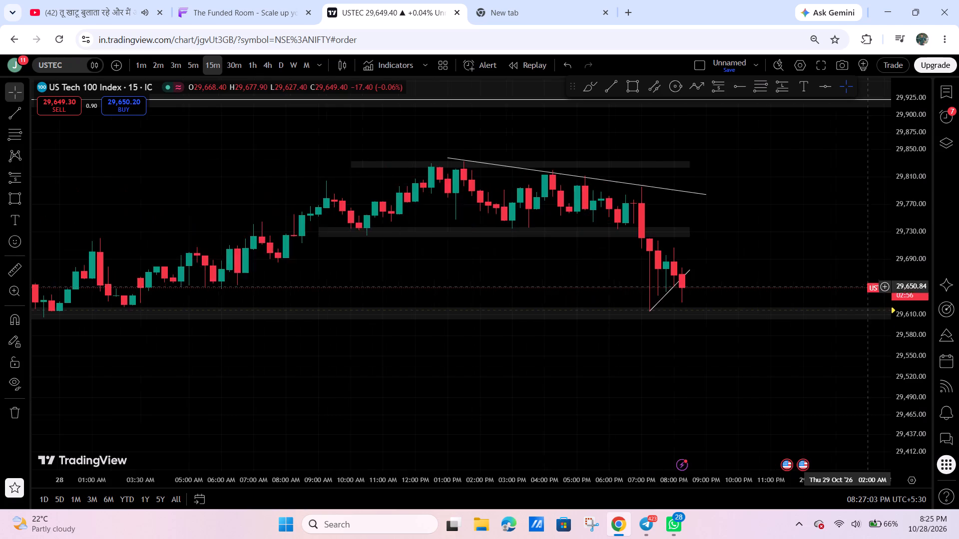
scroll(859, 281, up, 4)
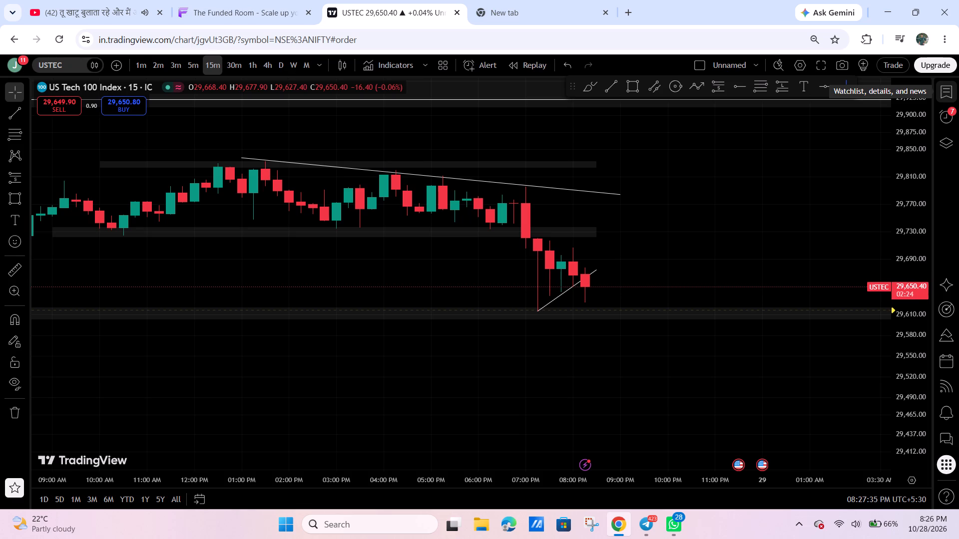
click(233, 67)
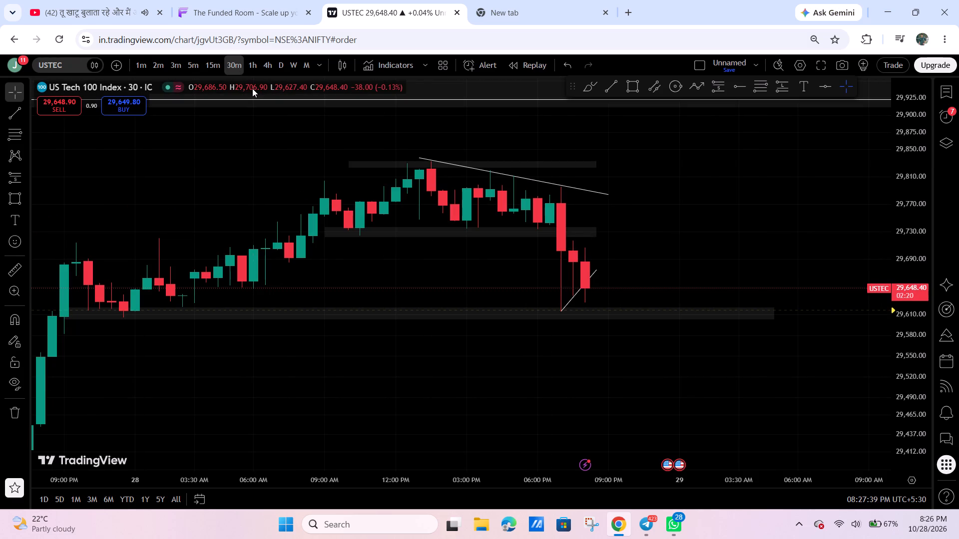
Return to The Funded Room and examine the XAU/USD 15-minute chart around the recent swings and marked zones.
click(265, 0)
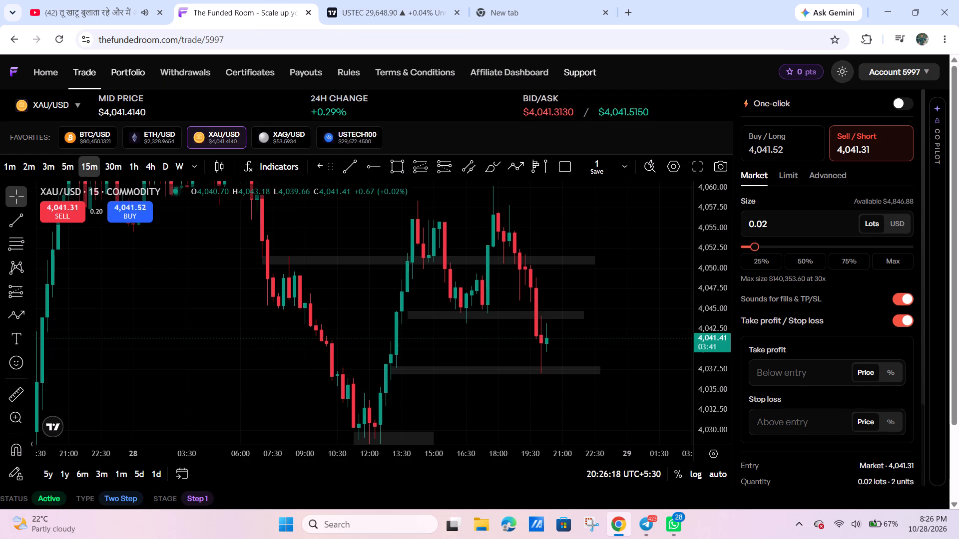
scroll(274, 82, down, 4)
scroll(440, 238, up, 4)
scroll(907, 295, up, 5)
drag(624, 296, 600, 293)
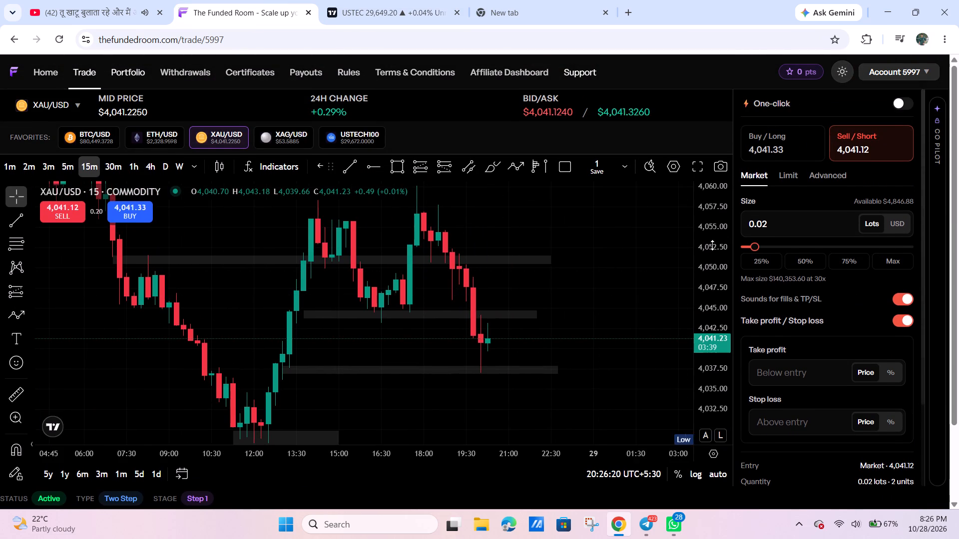
drag(709, 254, 692, 282)
drag(657, 303, 587, 307)
scroll(615, 297, down, 4)
drag(696, 261, 686, 293)
drag(669, 301, 604, 285)
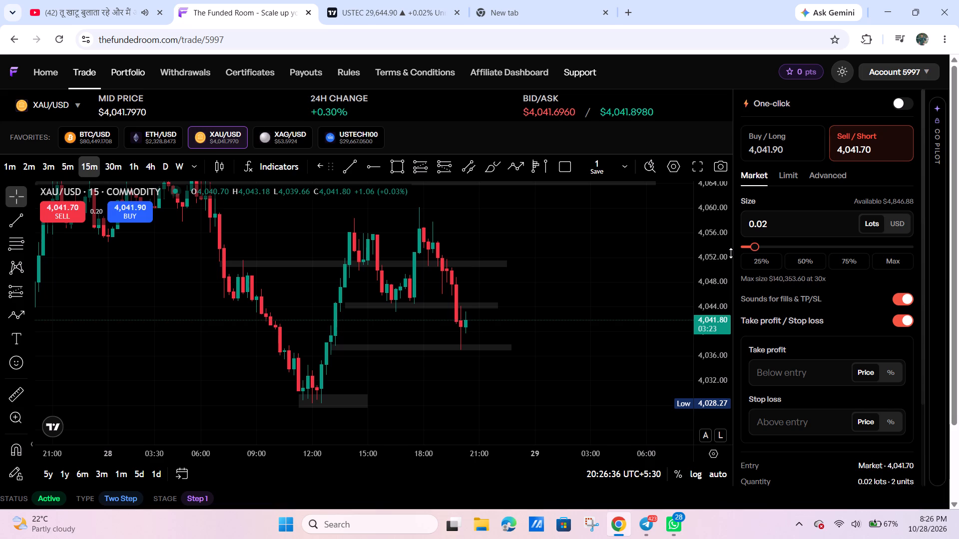
Switch to YouTube and pause the bhajan video that is playing.
click(66, 0)
click(245, 226)
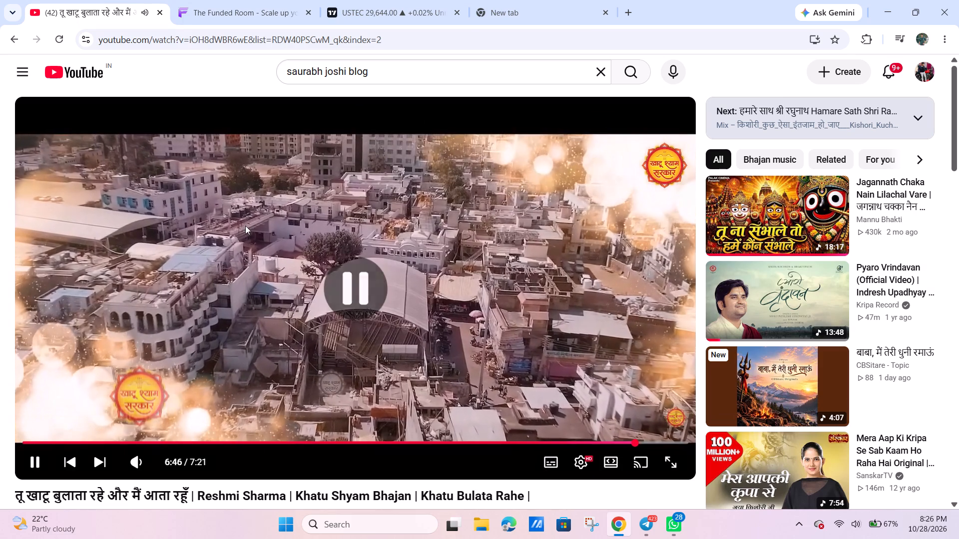
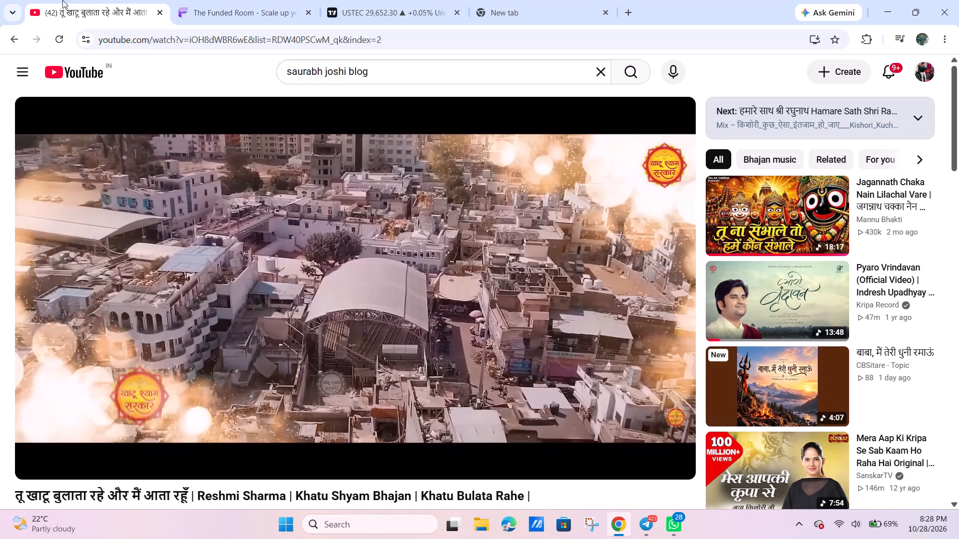
Switch to the TradingView chart and examine the US Tech 100 30-minute candles around the trend lines and marked zones.
drag(351, 0, 346, 0)
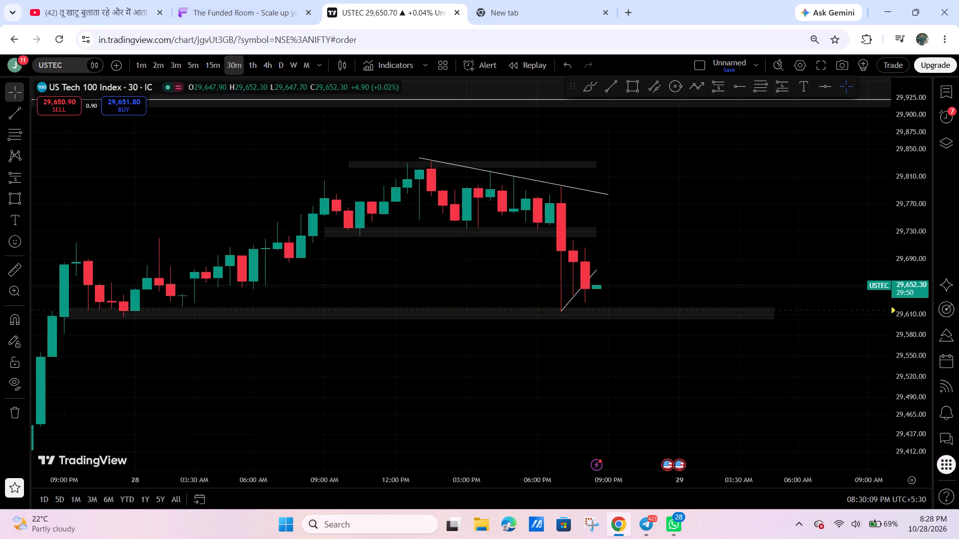
scroll(611, 251, up, 1)
drag(699, 268, 826, 274)
scroll(831, 298, down, 4)
drag(815, 388, 802, 391)
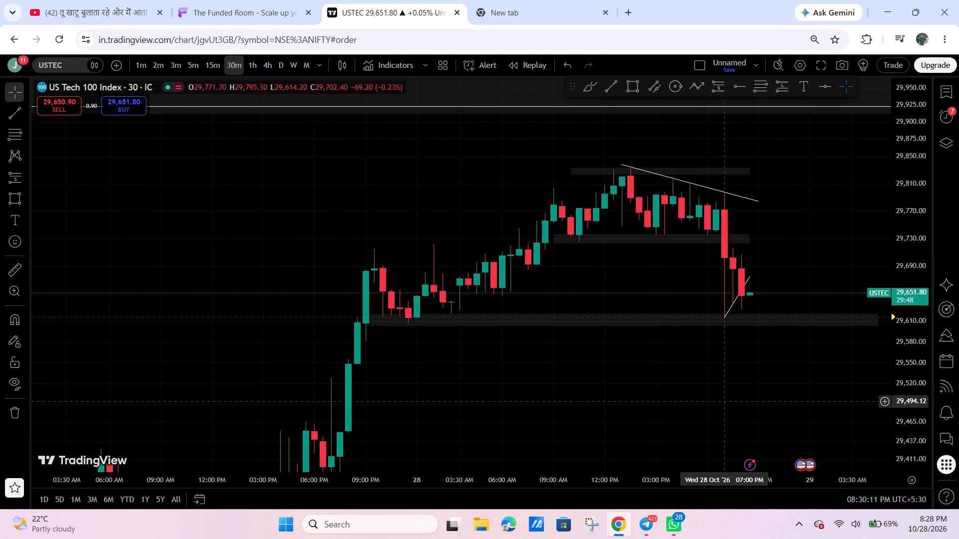
drag(803, 367, 696, 367)
drag(789, 319, 713, 320)
drag(651, 361, 672, 362)
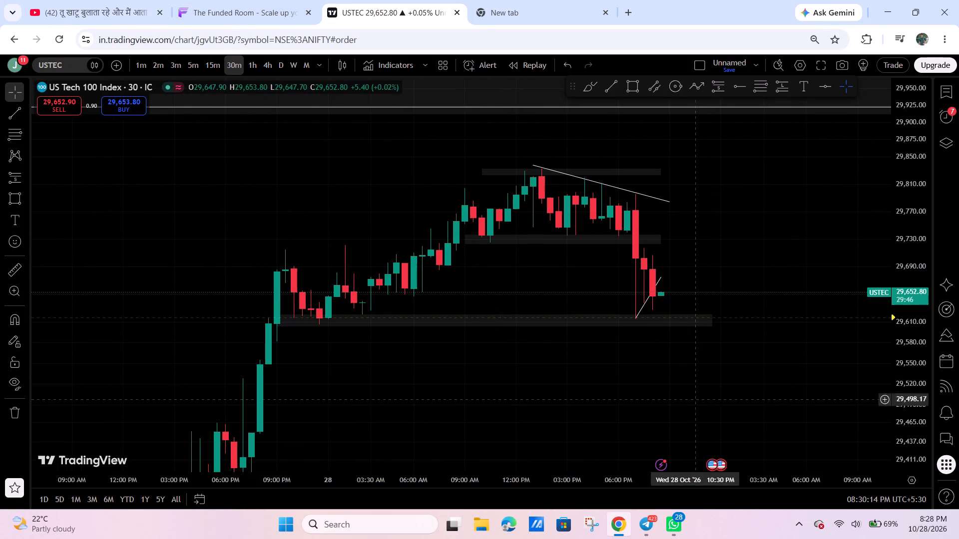
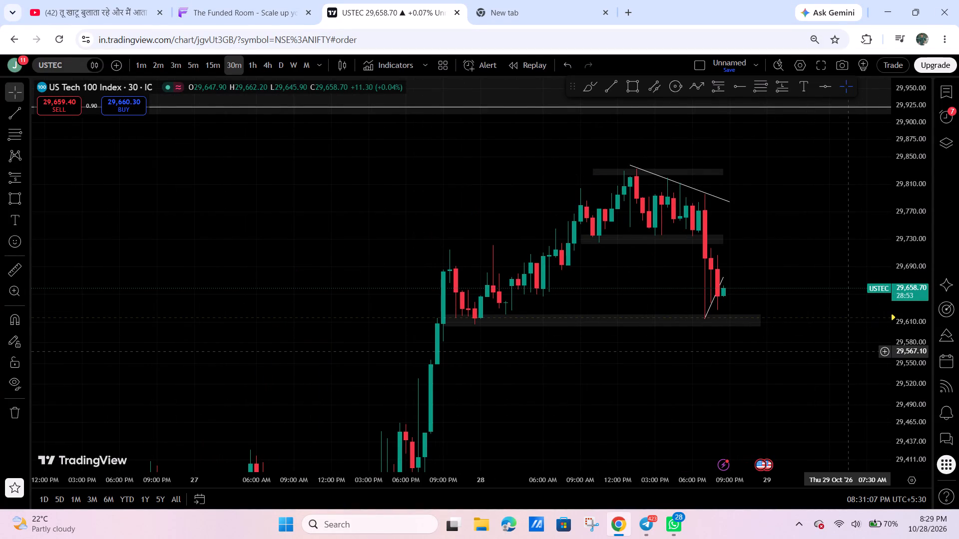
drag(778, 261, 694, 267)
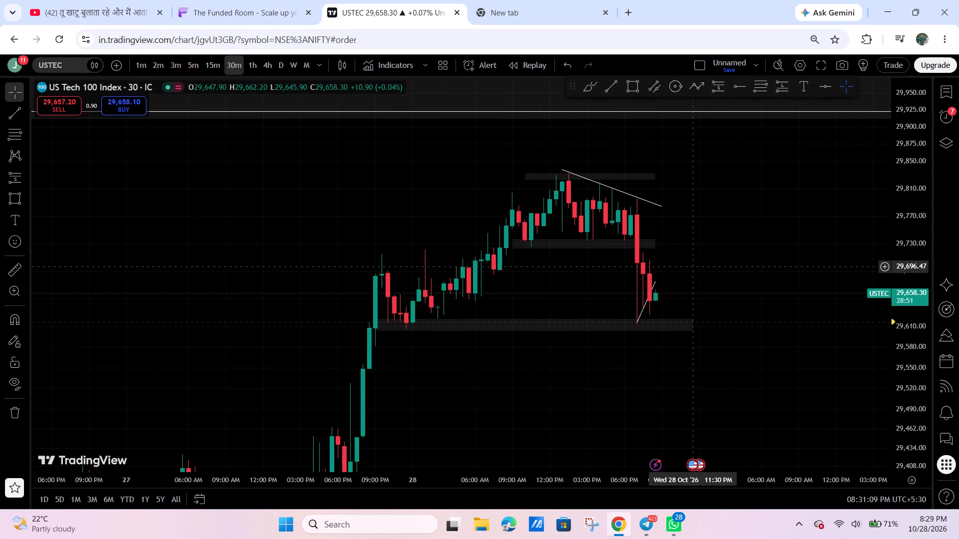
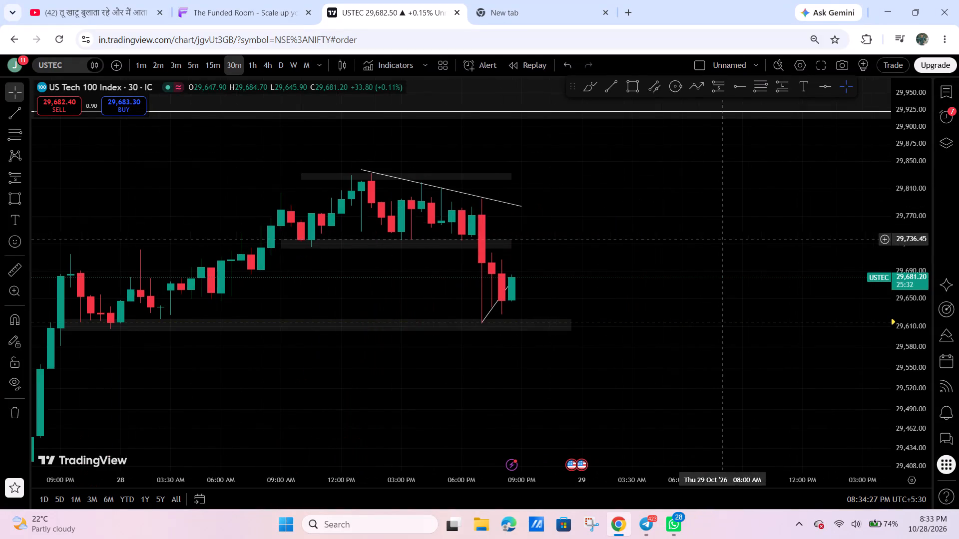
Switch the US Tech 100 chart to the 15-minute timeframe and examine the recent drop around the trend lines and marked zones.
click(210, 67)
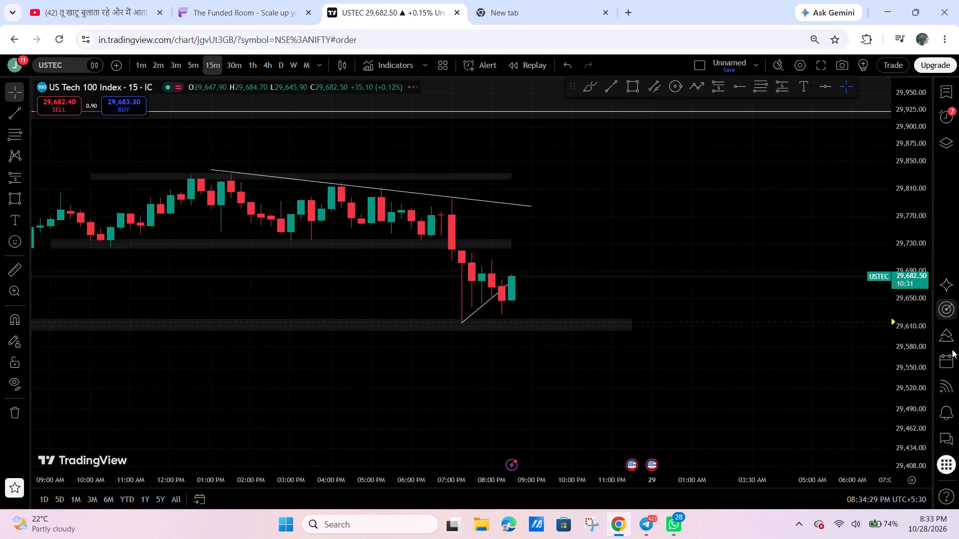
drag(921, 384, 899, 150)
scroll(813, 257, down, 3)
drag(916, 213, 867, 320)
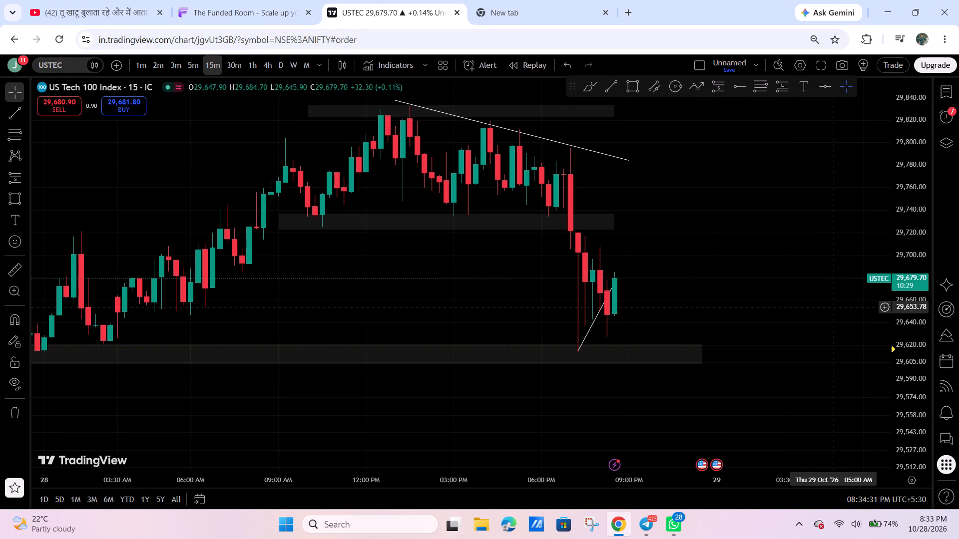
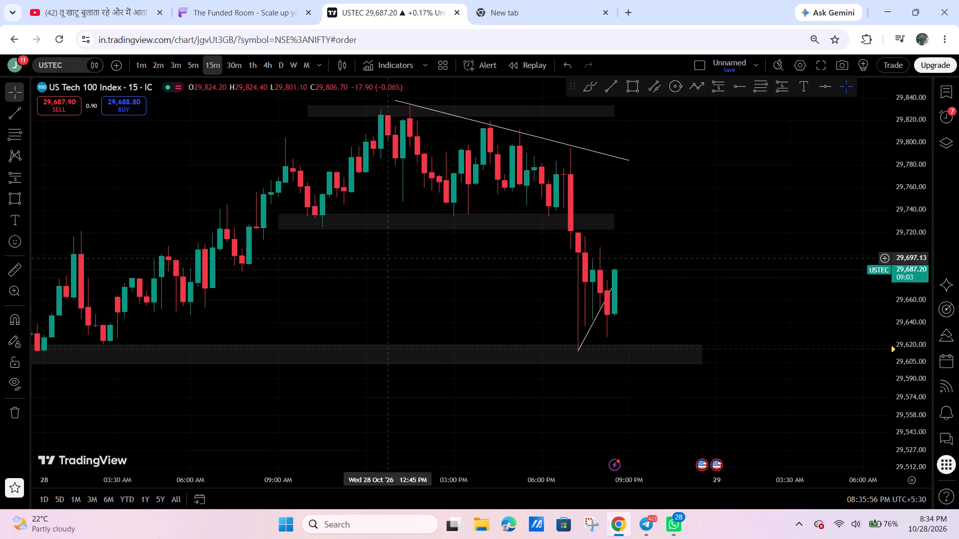
Switch the US Tech 100 chart to the 1-hour timeframe and examine the rally and recent drop against the marked zones.
scroll(695, 337, up, 1)
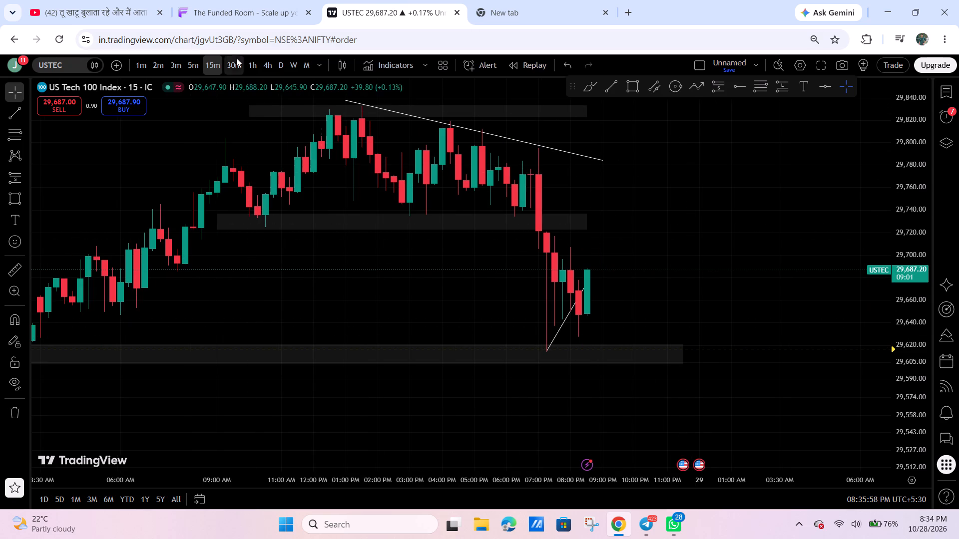
click(233, 71)
click(248, 63)
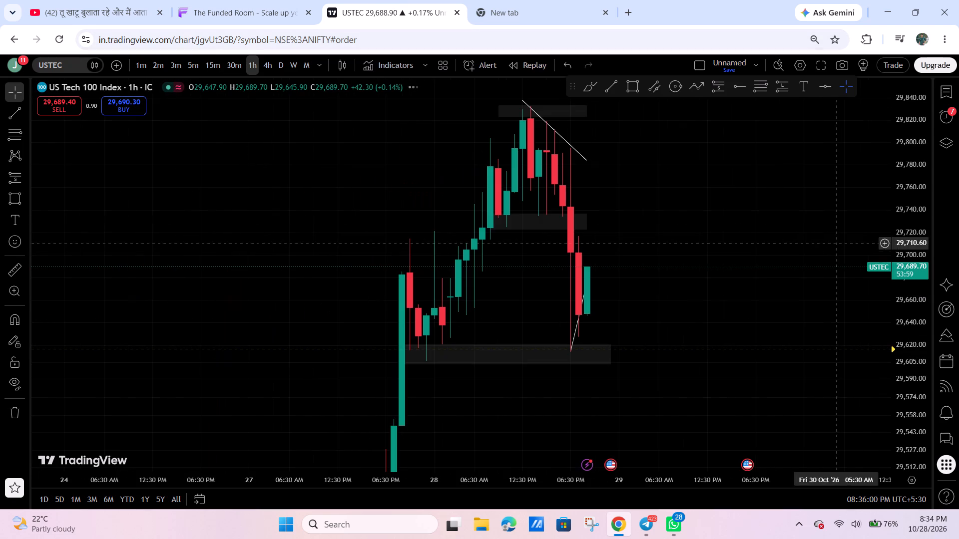
drag(919, 194, 880, 365)
drag(744, 362, 821, 360)
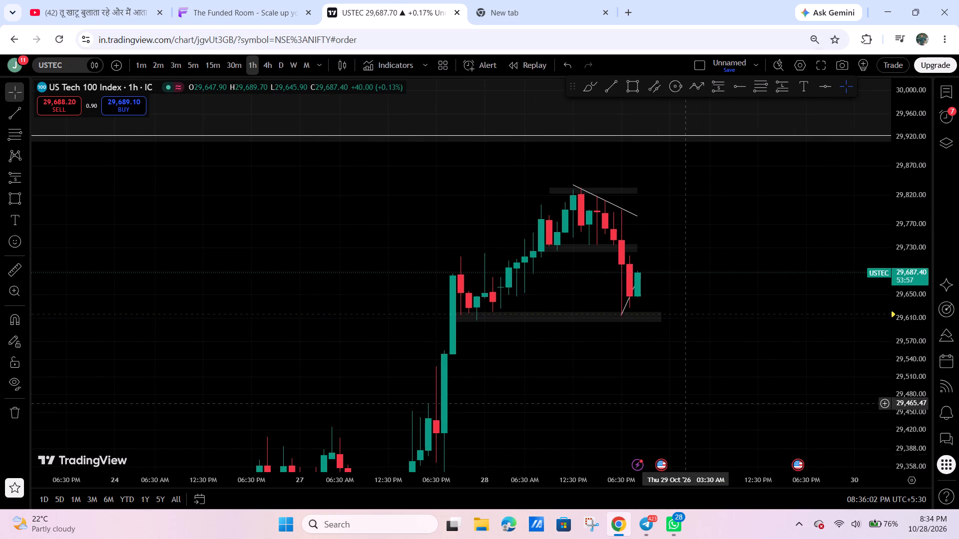
drag(690, 386, 750, 393)
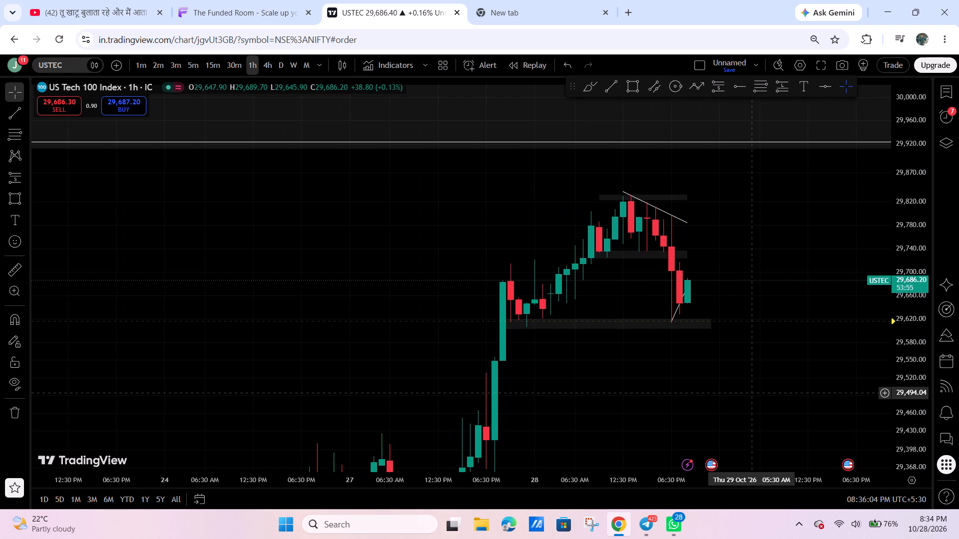
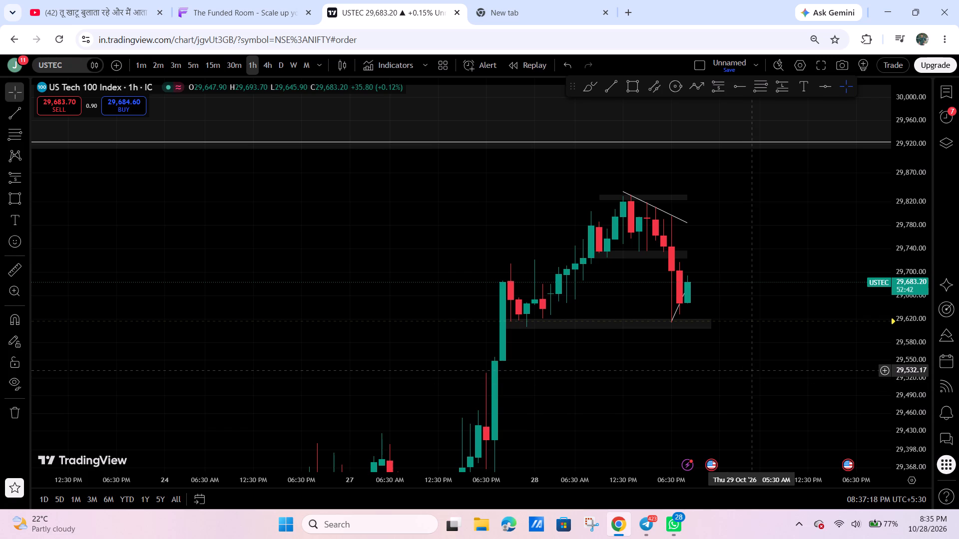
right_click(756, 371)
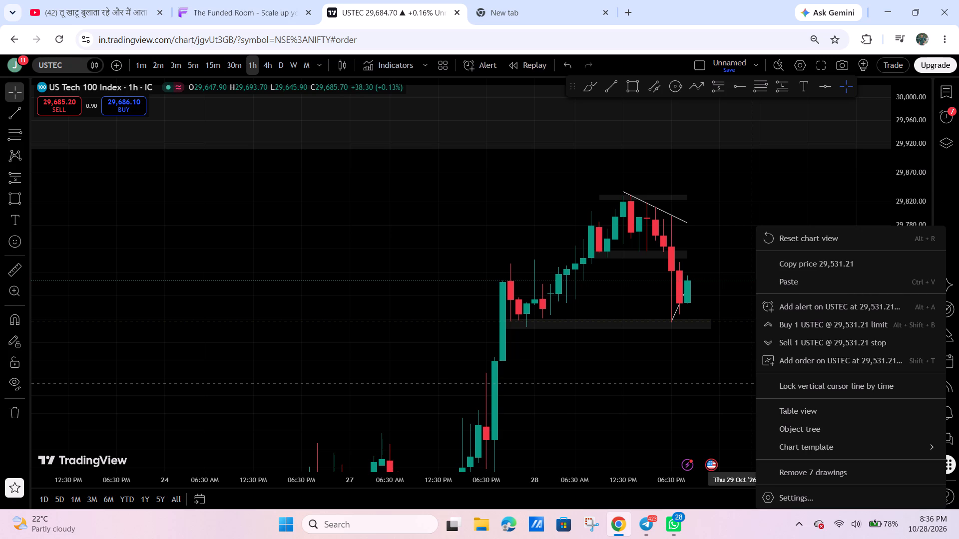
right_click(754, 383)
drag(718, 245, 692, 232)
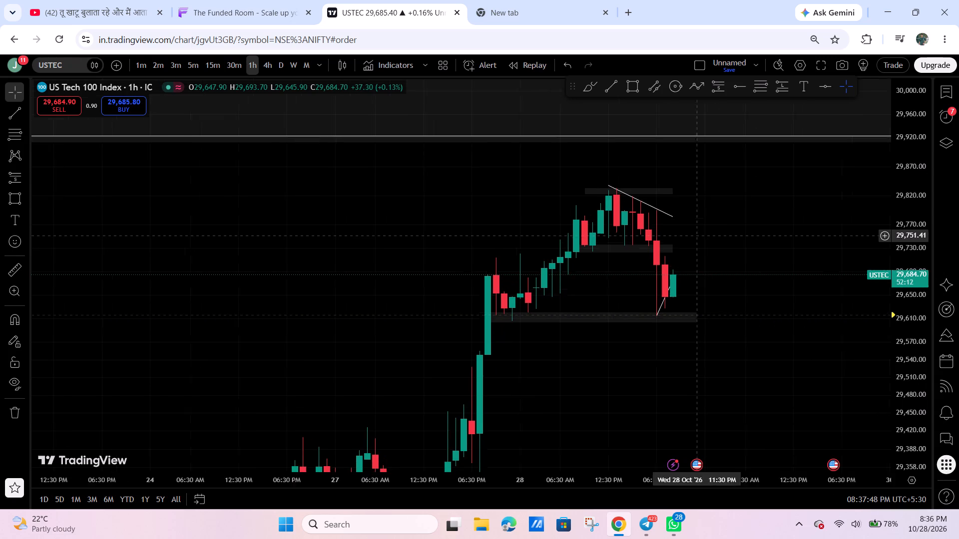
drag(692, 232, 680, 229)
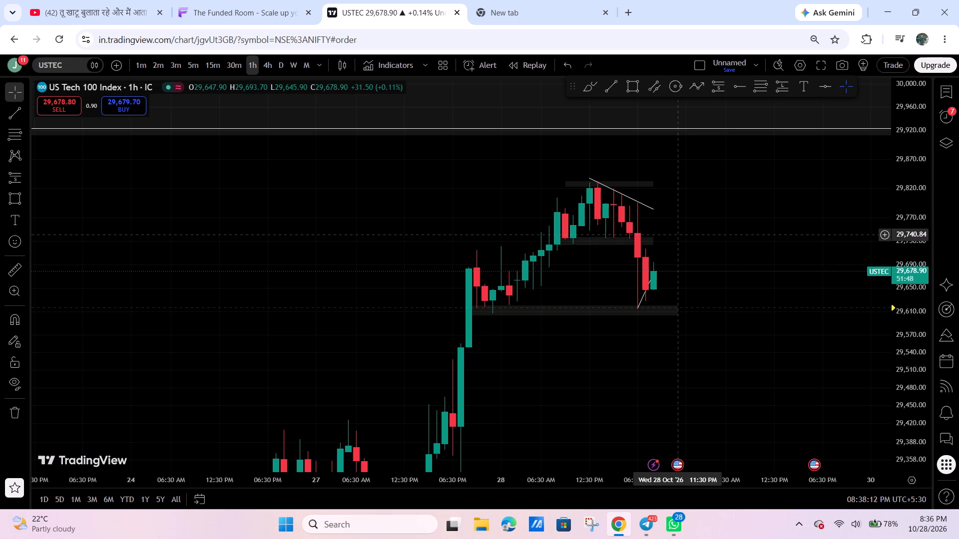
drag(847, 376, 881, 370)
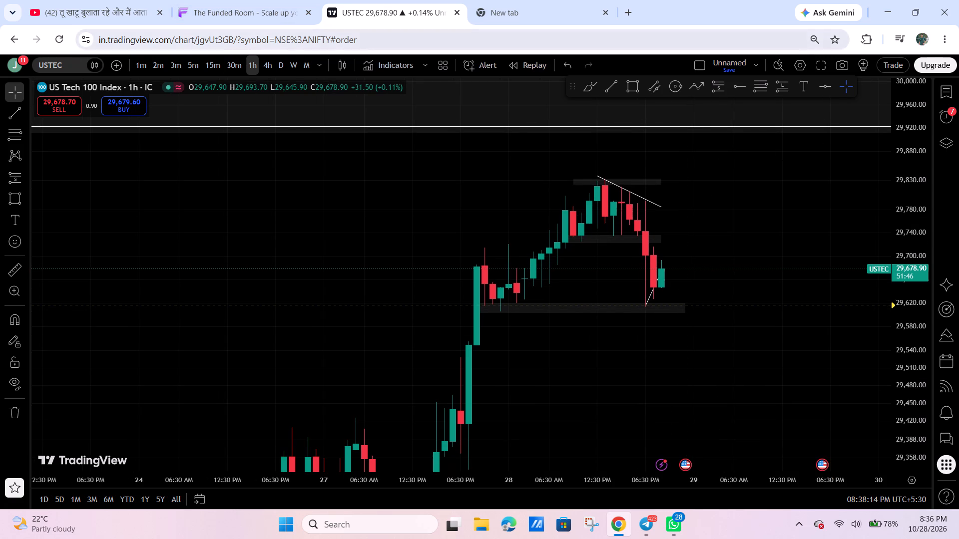
Switch the US Tech 100 chart to the 15-minute timeframe and view the price action around the marked zones.
click(218, 68)
scroll(836, 292, down, 5)
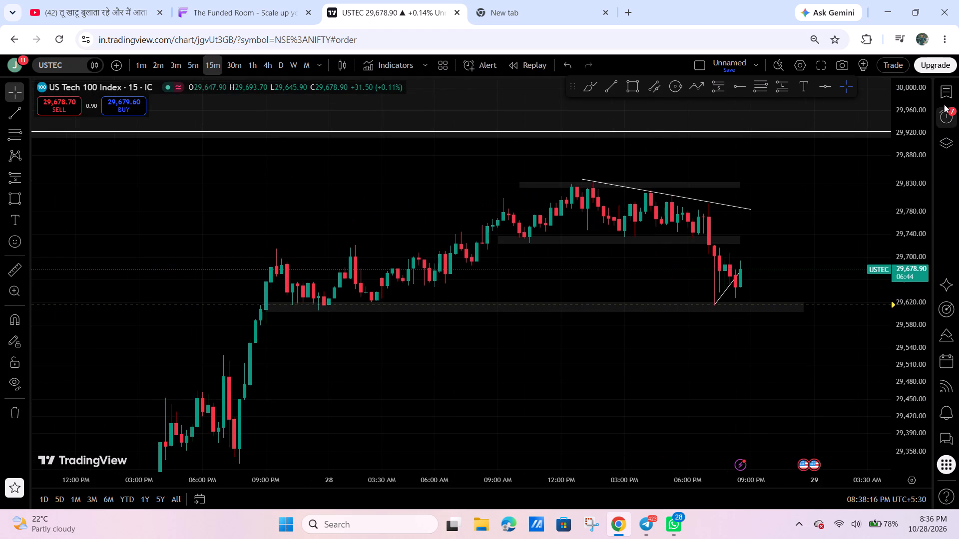
Load the Gold Spot / U.S. Dollar chart from the watchlist, and hide the watchlist again.
click(944, 87)
click(878, 150)
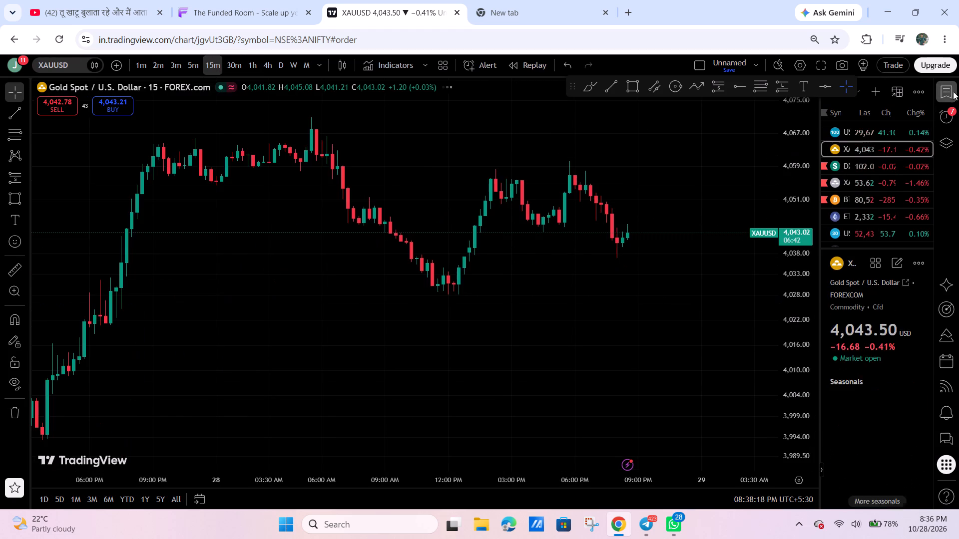
click(951, 82)
Delete the short position drawing beside the latest candles at the grey zone on the 15-minute XAU/USD chart.
scroll(727, 346, up, 4)
drag(729, 352, 764, 420)
drag(905, 407, 904, 22)
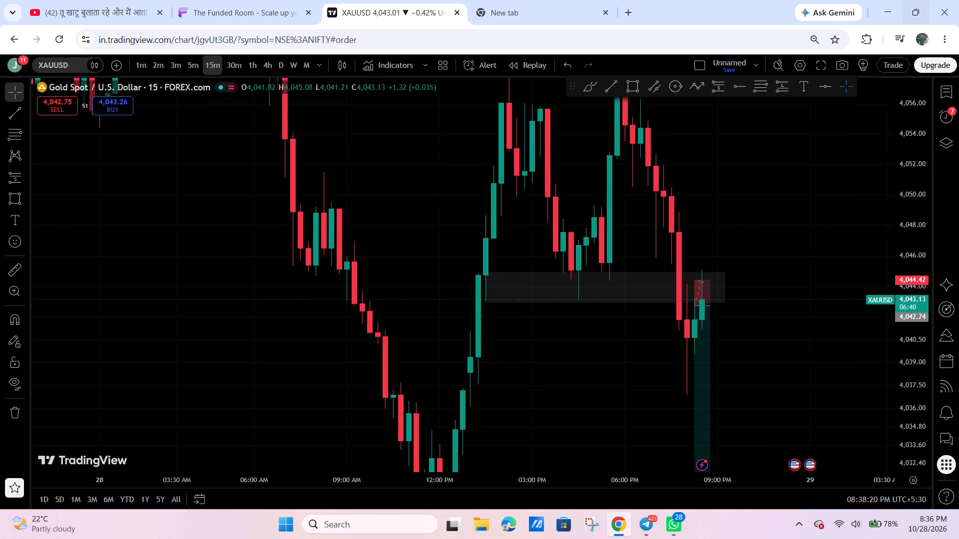
scroll(756, 323, up, 7)
drag(505, 407, 566, 383)
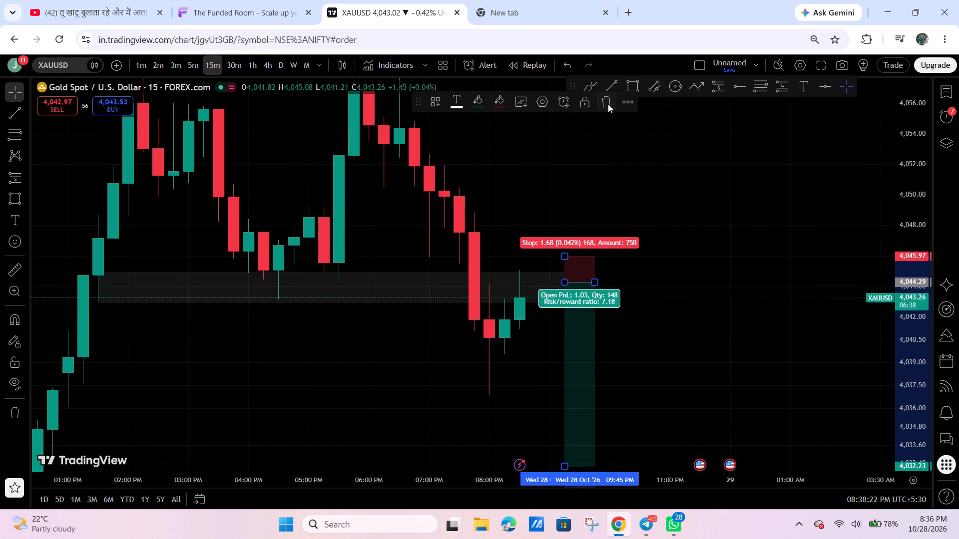
click(606, 99)
Examine the recent XAU/USD decline and the latest candles against the grey zone on the 15-minute chart.
drag(687, 184, 829, 184)
drag(907, 190, 901, 263)
drag(856, 339, 655, 332)
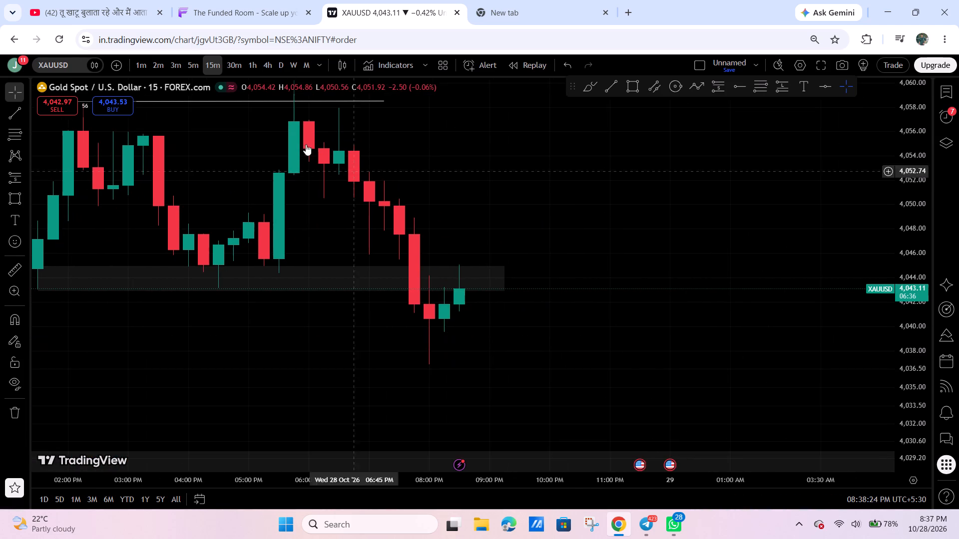
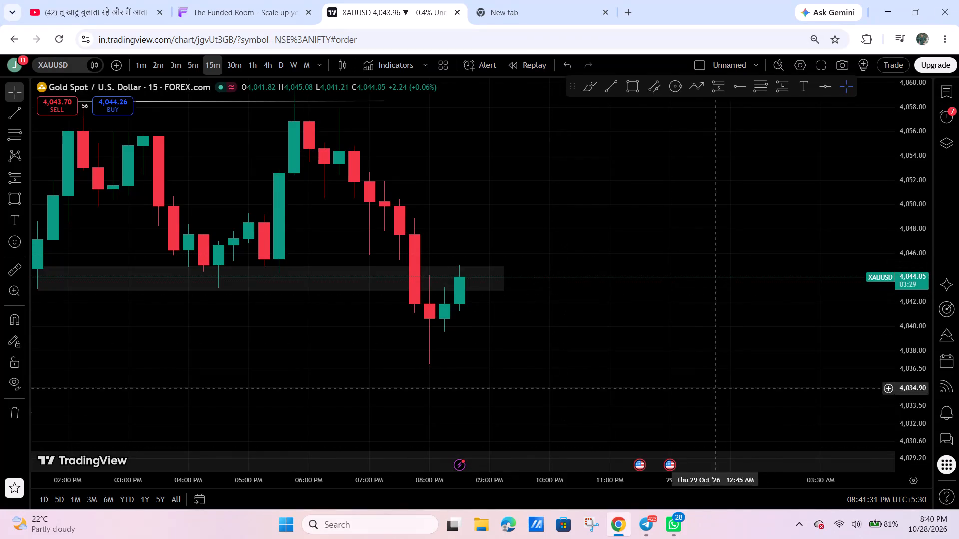
Switch the XAU/USD chart to the 1-hour timeframe and view the recent swings against the grey zones above and below price.
scroll(337, 175, down, 2)
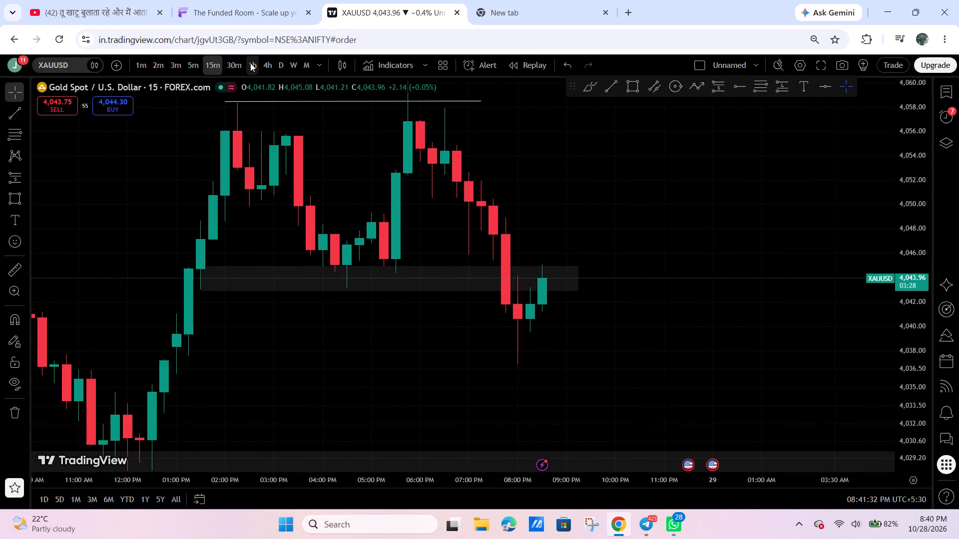
click(251, 63)
scroll(669, 267, down, 5)
drag(917, 193, 863, 407)
drag(835, 345, 697, 324)
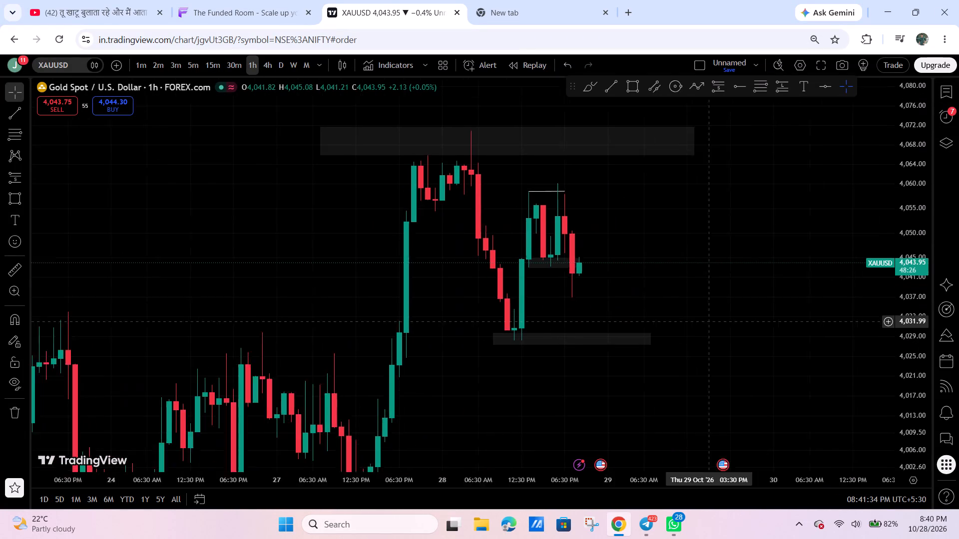
drag(697, 324, 692, 326)
drag(675, 280, 704, 282)
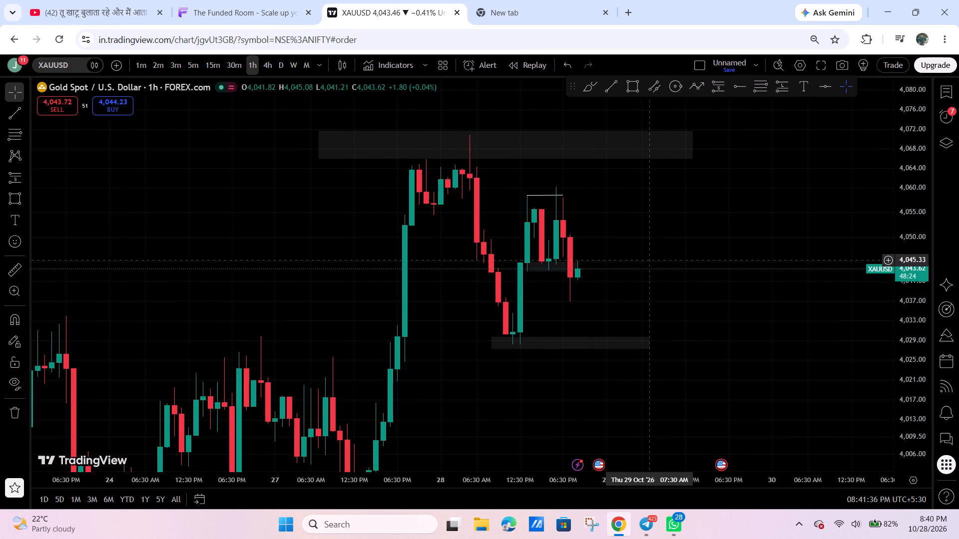
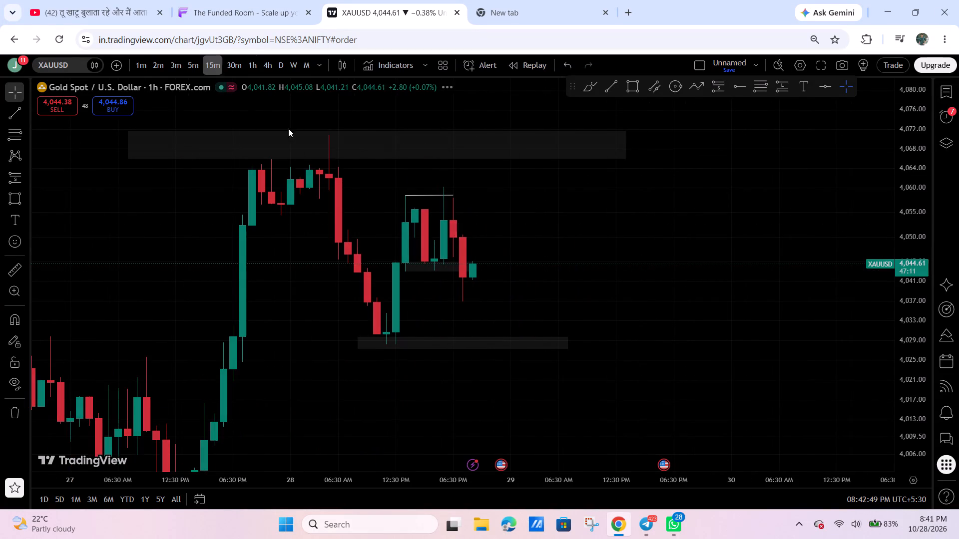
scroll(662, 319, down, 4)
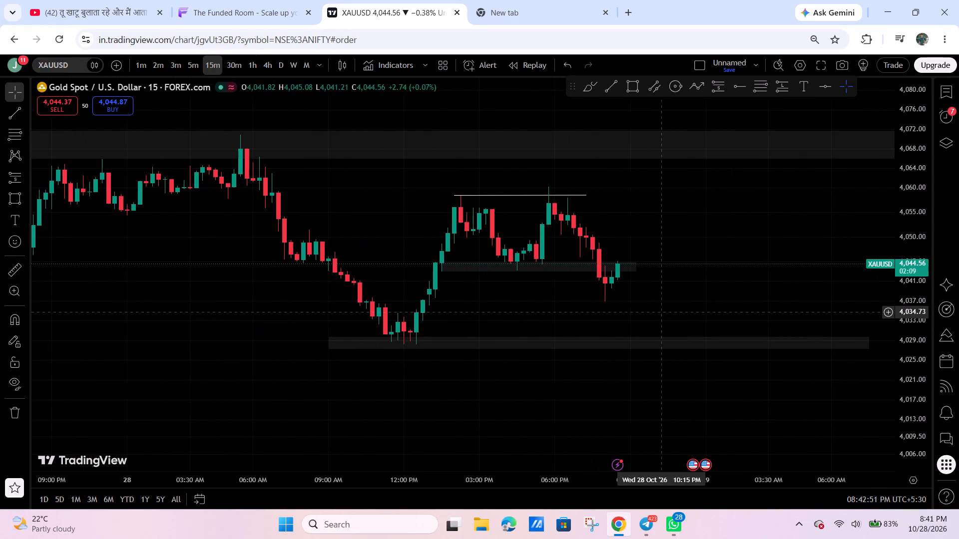
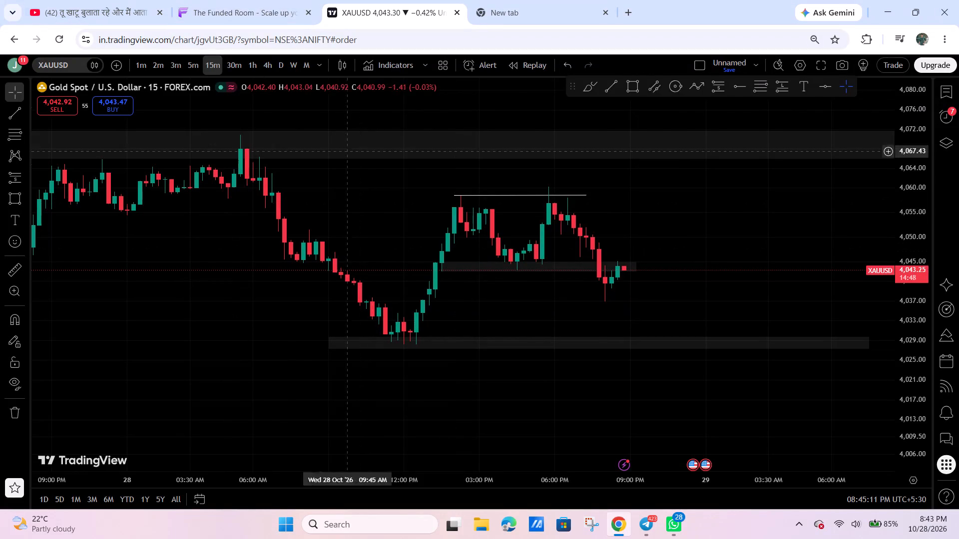
Examine gold's price action around the grey zone near 4,044, moving from the 15-minute to the 5-minute timeframe.
drag(905, 362, 910, 76)
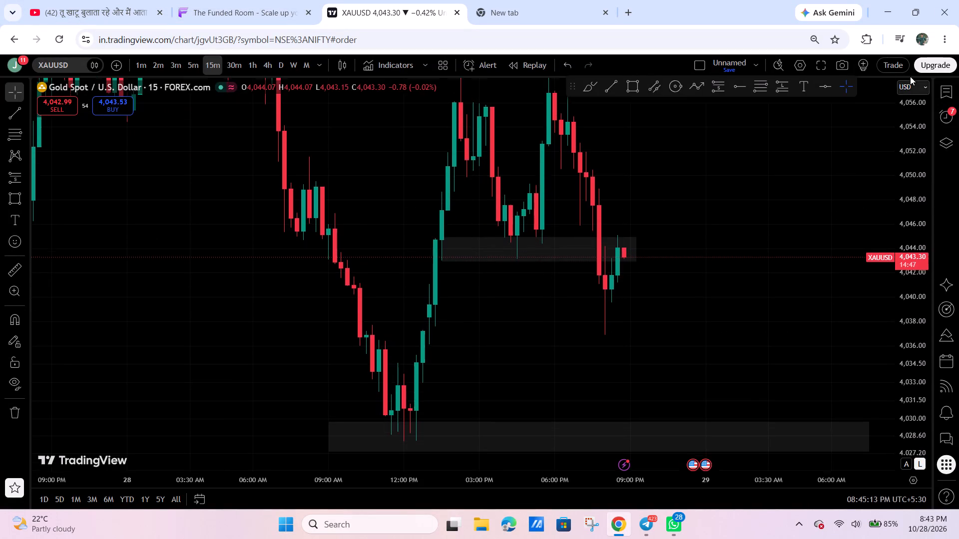
drag(910, 76, 908, 82)
scroll(737, 287, up, 3)
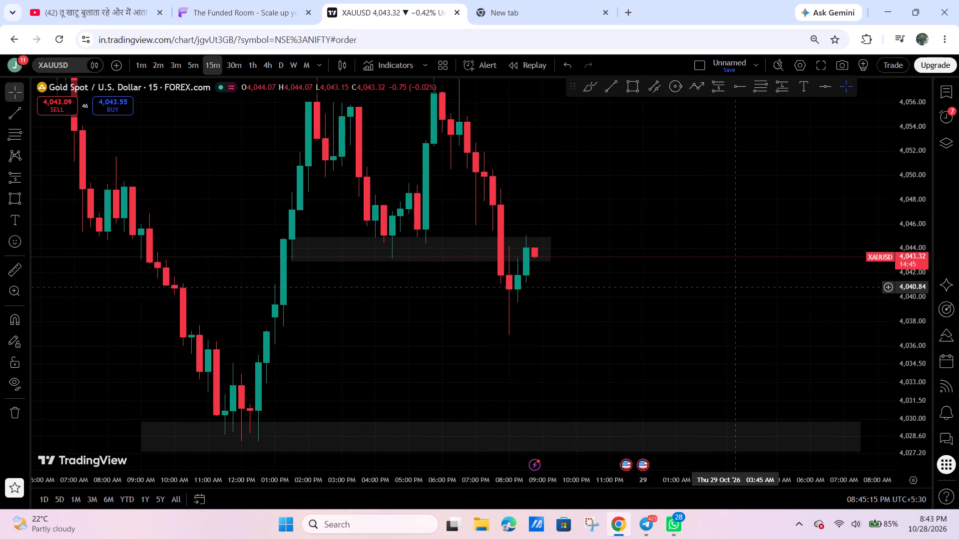
click(202, 66)
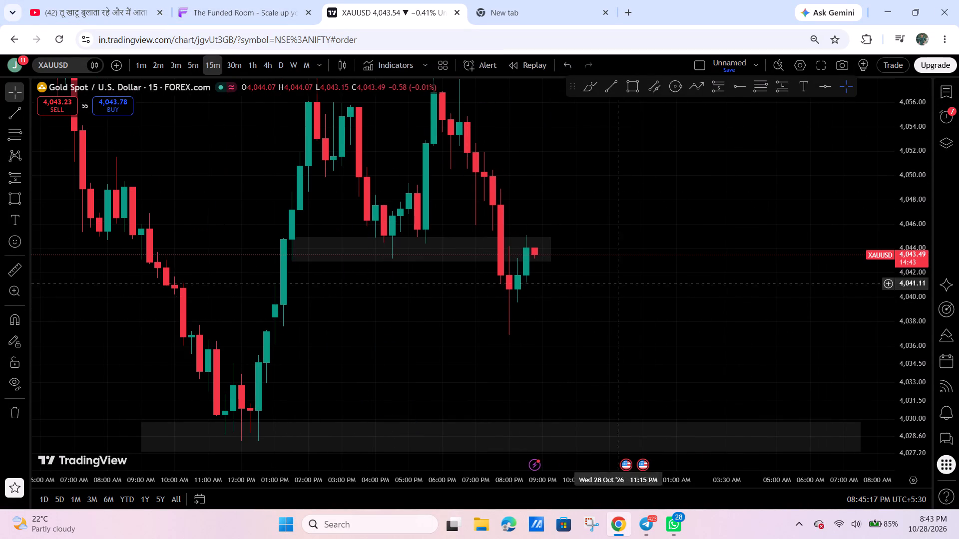
click(184, 58)
scroll(671, 290, down, 3)
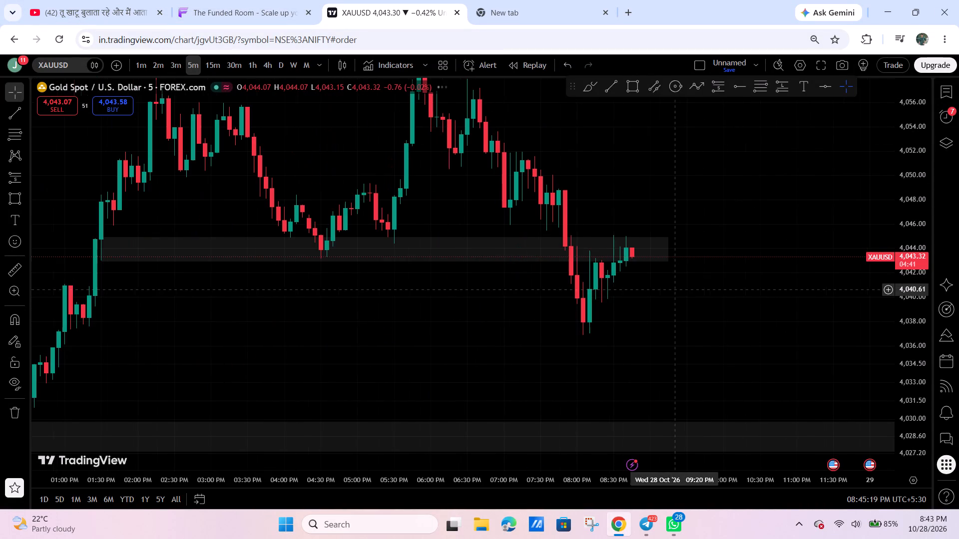
drag(925, 324, 872, 295)
drag(802, 314, 715, 341)
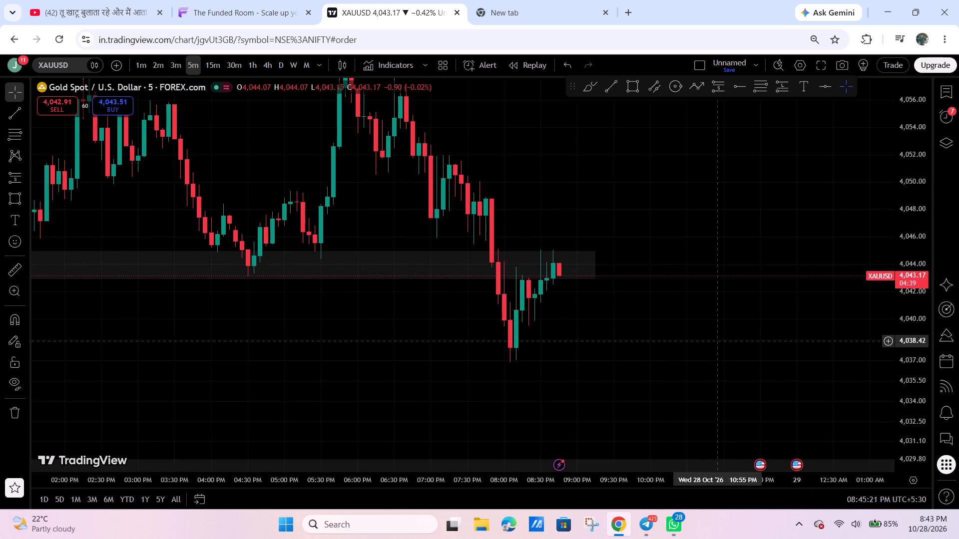
scroll(714, 342, down, 1)
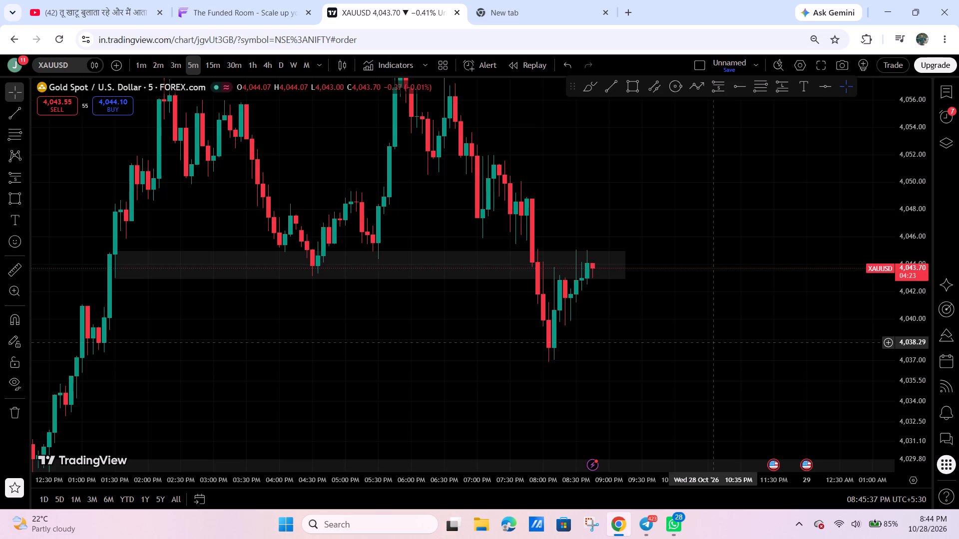
drag(679, 348, 681, 348)
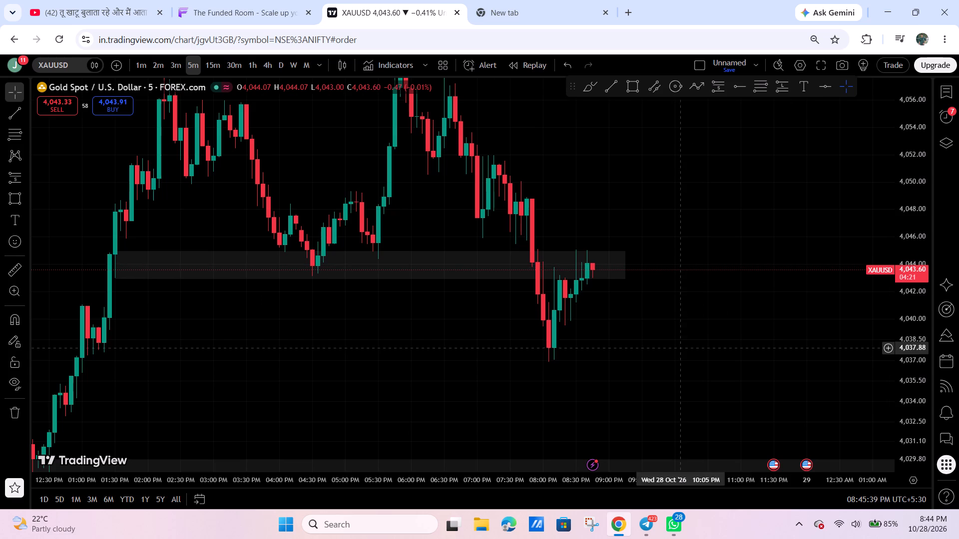
drag(681, 348, 738, 341)
Compare the XAUUSD 15-minute structure with the 5-minute one, including the line above the two highs and both grey zones.
click(211, 66)
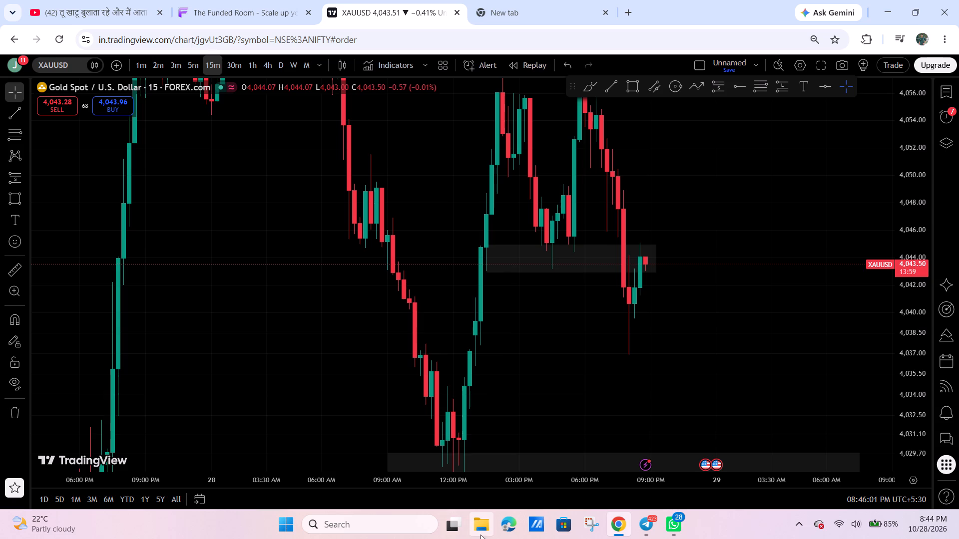
drag(909, 283, 880, 361)
drag(840, 359, 797, 365)
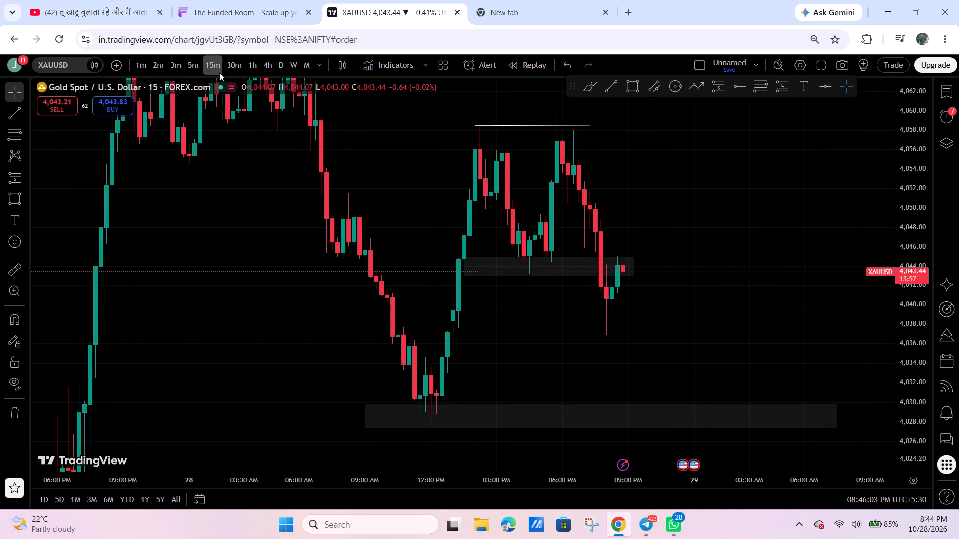
click(211, 70)
click(193, 65)
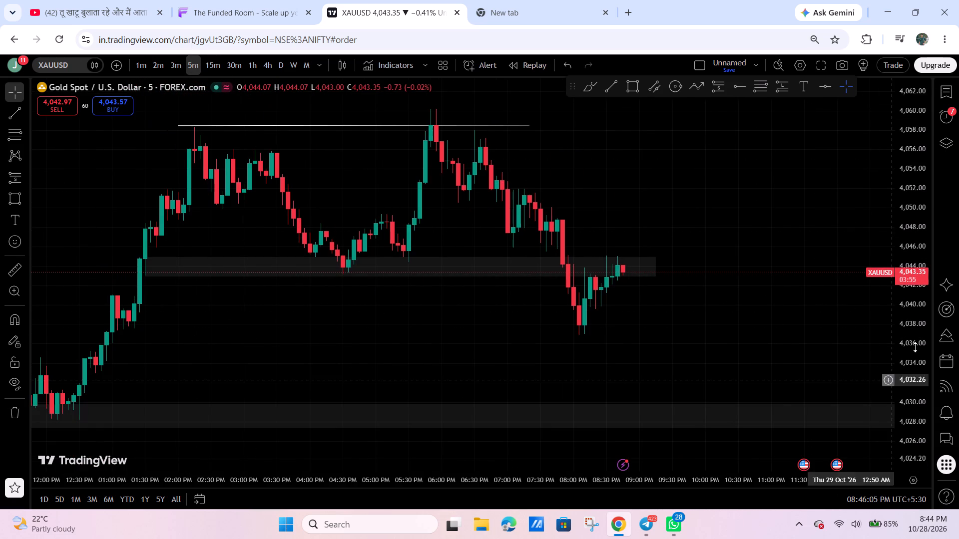
drag(920, 321, 852, 306)
drag(722, 333, 771, 363)
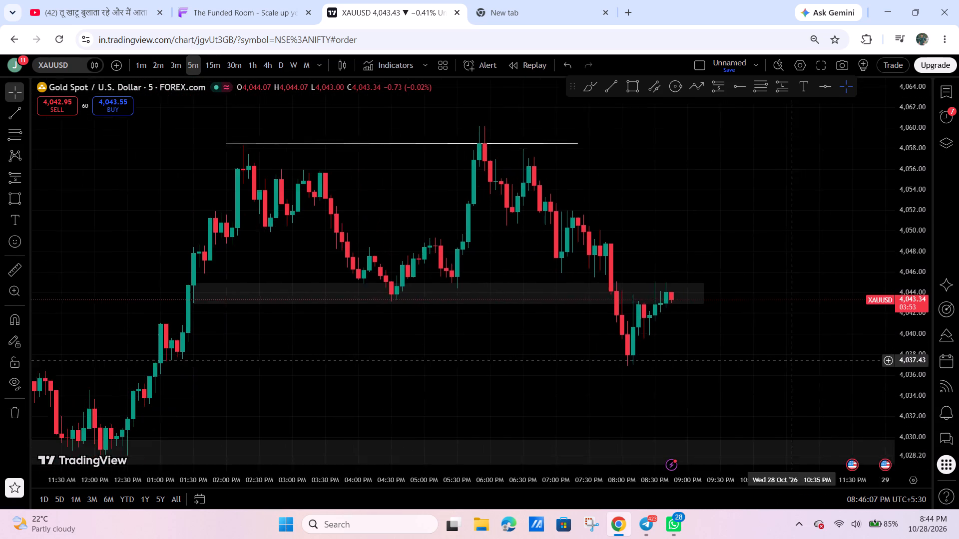
drag(771, 363, 741, 360)
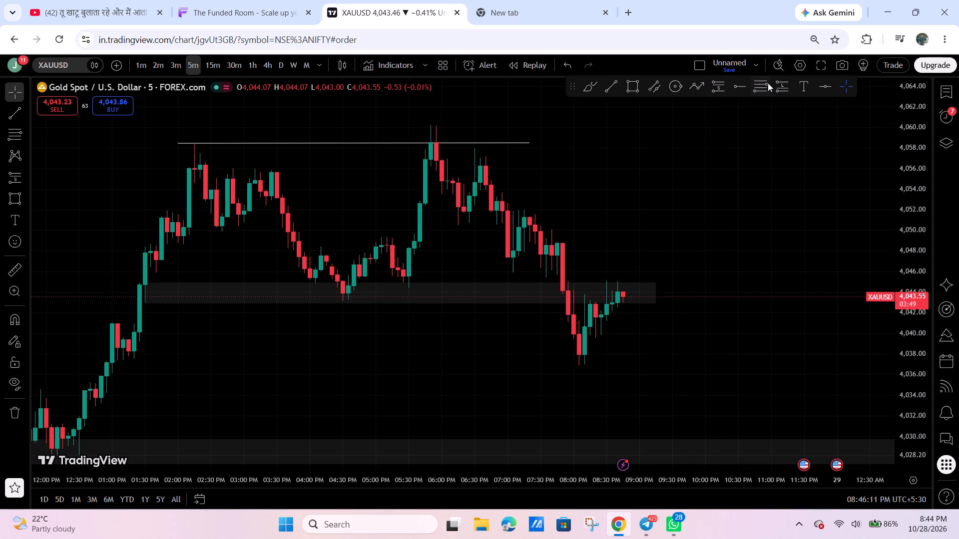
Draw a rising parallel channel on the 5-minute gold chart from the 8:05 PM low, its lower line running from about 4,036.7 to 4,045.1.
click(650, 87)
drag(576, 368, 587, 355)
click(653, 281)
click(627, 256)
drag(714, 249, 817, 248)
click(771, 229)
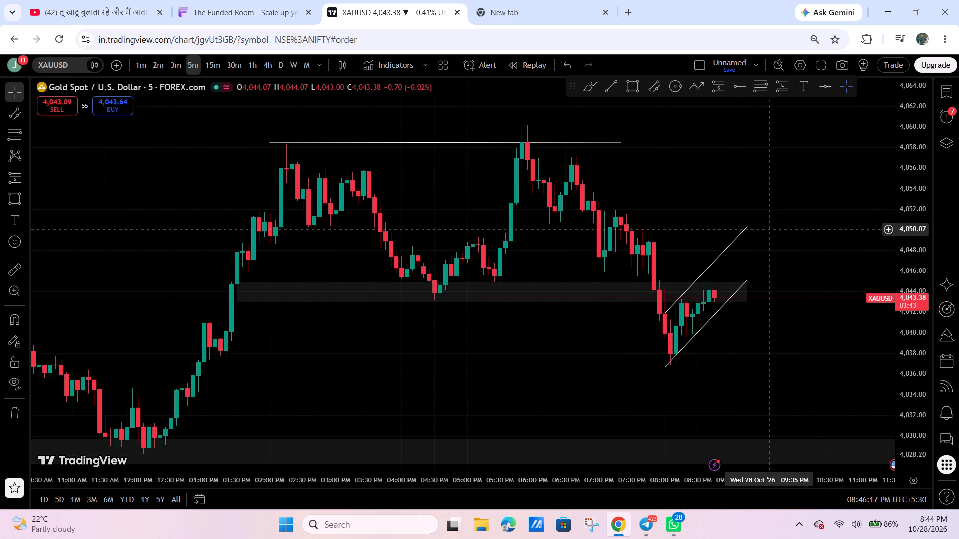
Refine the rising channel's fit by raising its lower line closer to the candle lows, starting at about 4,037.5.
scroll(744, 368, up, 5)
drag(525, 369, 534, 367)
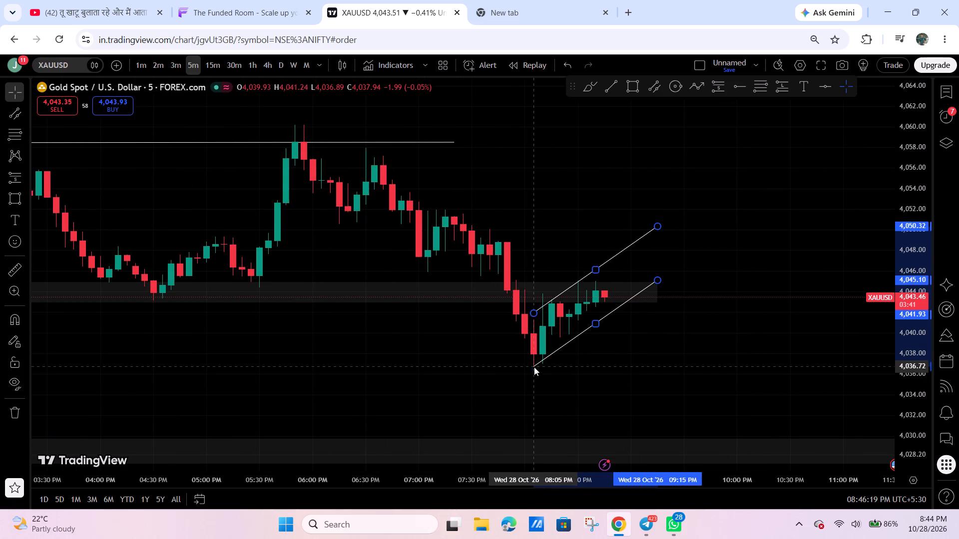
drag(534, 367, 531, 368)
click(602, 359)
drag(633, 358, 751, 350)
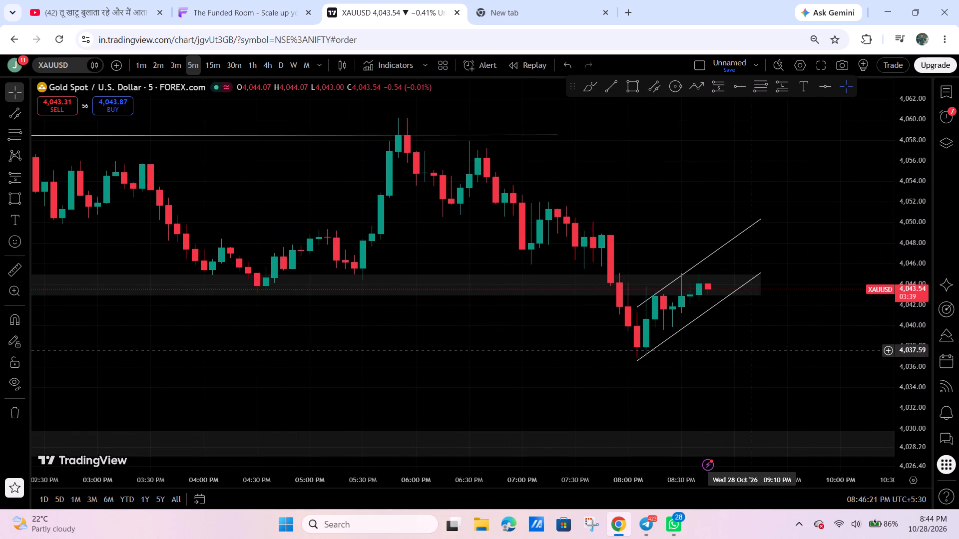
drag(700, 315, 703, 307)
click(714, 331)
scroll(740, 333, down, 5)
drag(896, 331, 891, 362)
drag(875, 371, 779, 391)
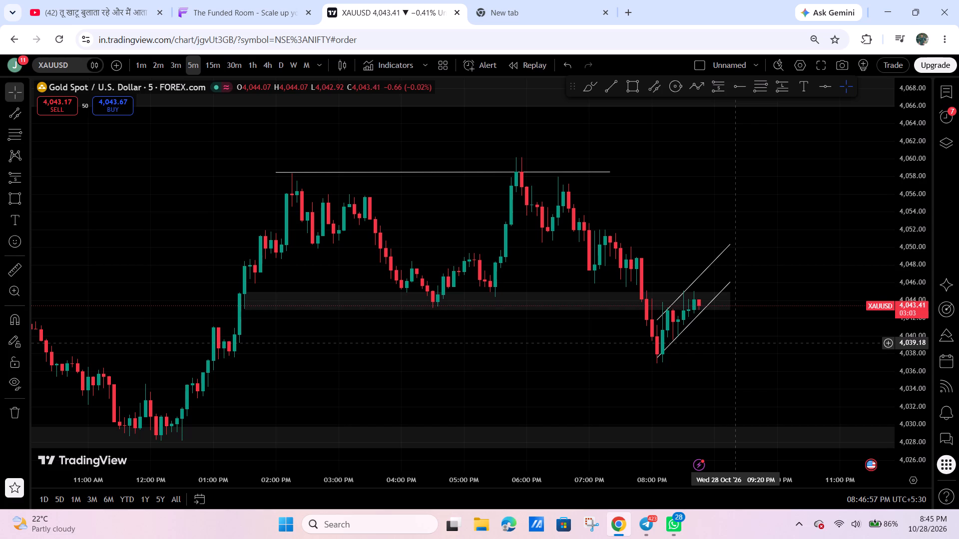
Switch to The Funded Room and examine the recent candles and marked zones on the XAU/USD 15-minute chart.
click(254, 0)
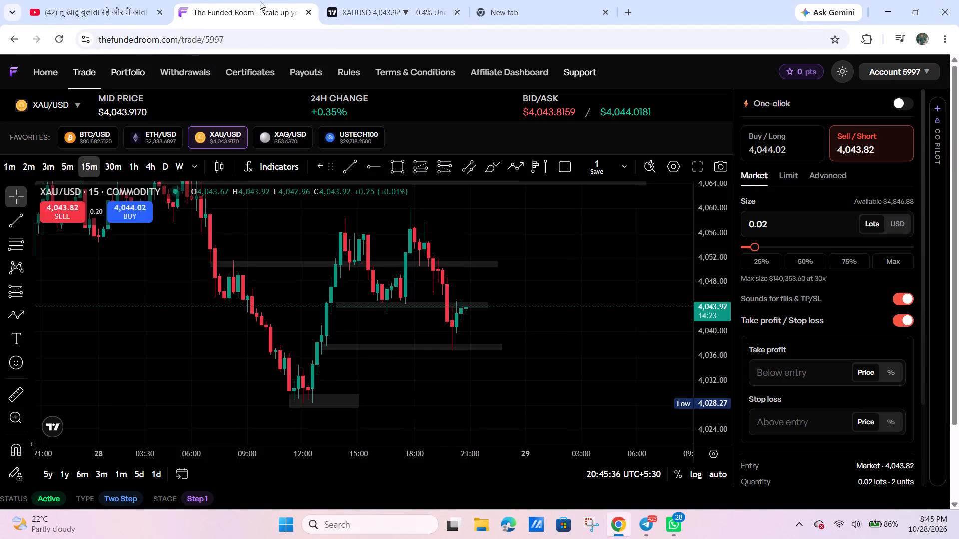
scroll(561, 281, up, 3)
drag(521, 307, 661, 322)
drag(718, 371, 675, 311)
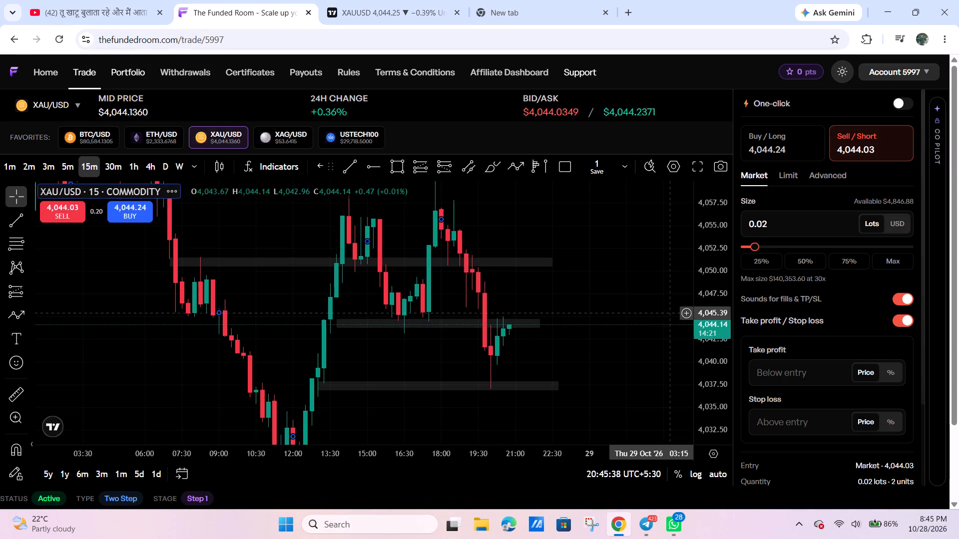
drag(645, 317, 624, 320)
Return to TradingView and load the US Tech 100 chart from the watchlist, leaving the watchlist closed.
click(360, 0)
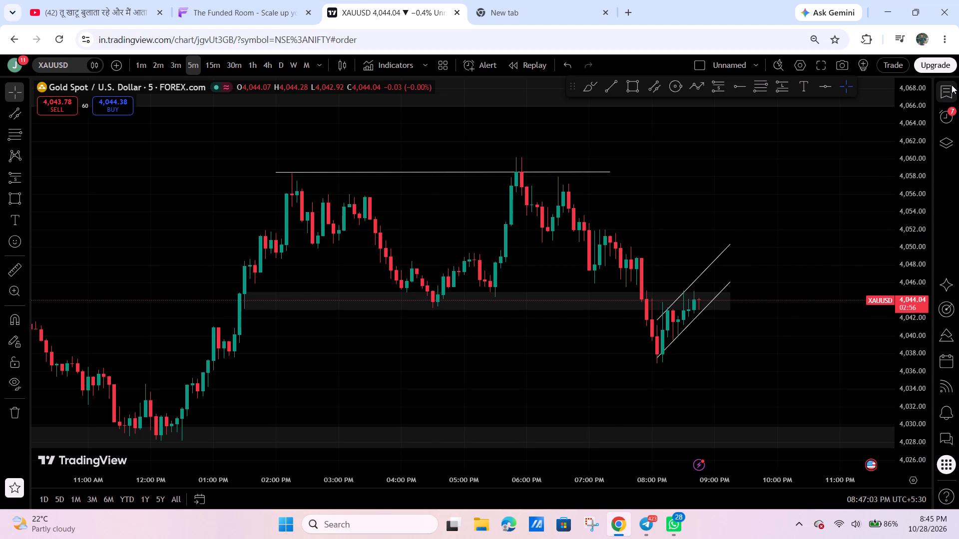
click(952, 86)
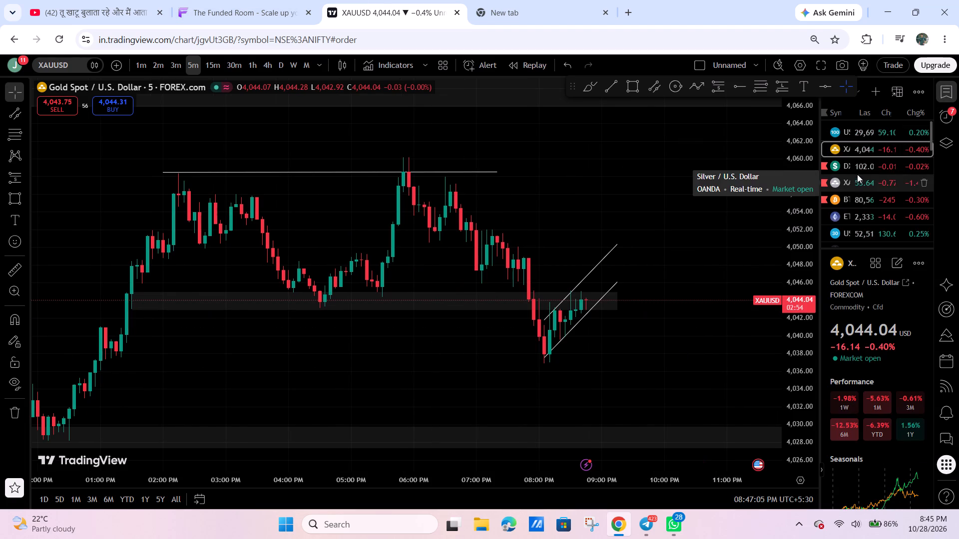
click(870, 132)
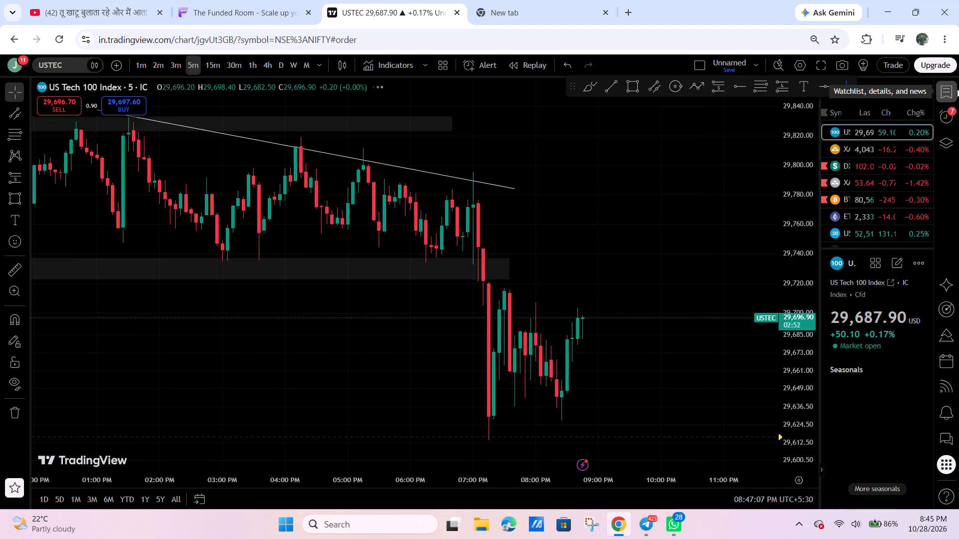
click(957, 89)
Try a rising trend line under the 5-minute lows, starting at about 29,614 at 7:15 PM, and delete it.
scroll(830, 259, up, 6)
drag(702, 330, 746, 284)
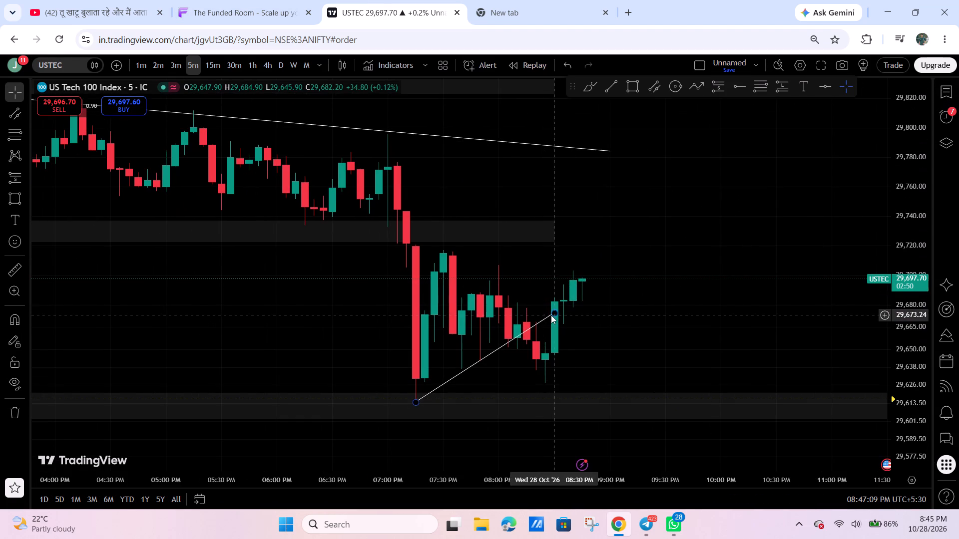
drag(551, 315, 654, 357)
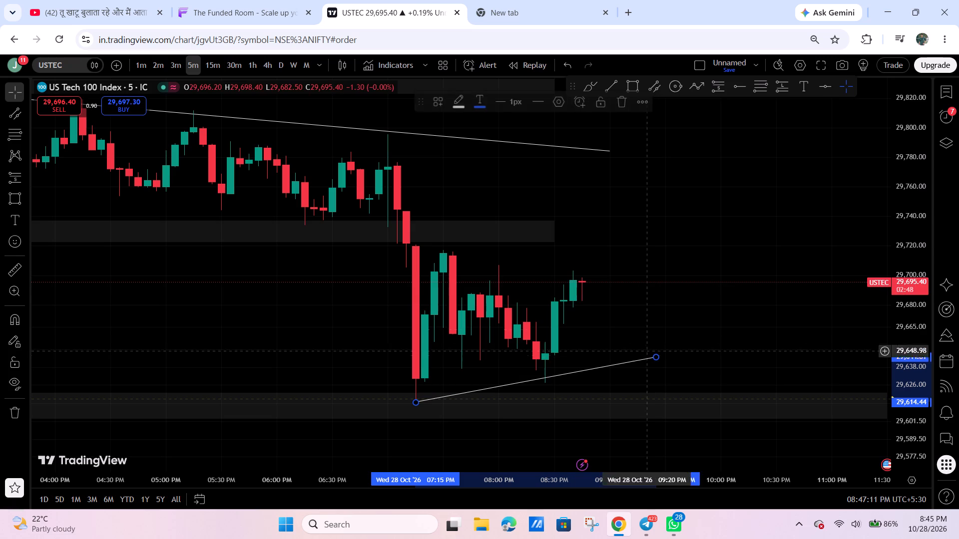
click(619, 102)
Examine US Tech 100 on the 5-minute and 15-minute timeframes against the grey zones and the falling trend line.
scroll(674, 318, down, 4)
drag(743, 346, 830, 335)
scroll(856, 314, down, 2)
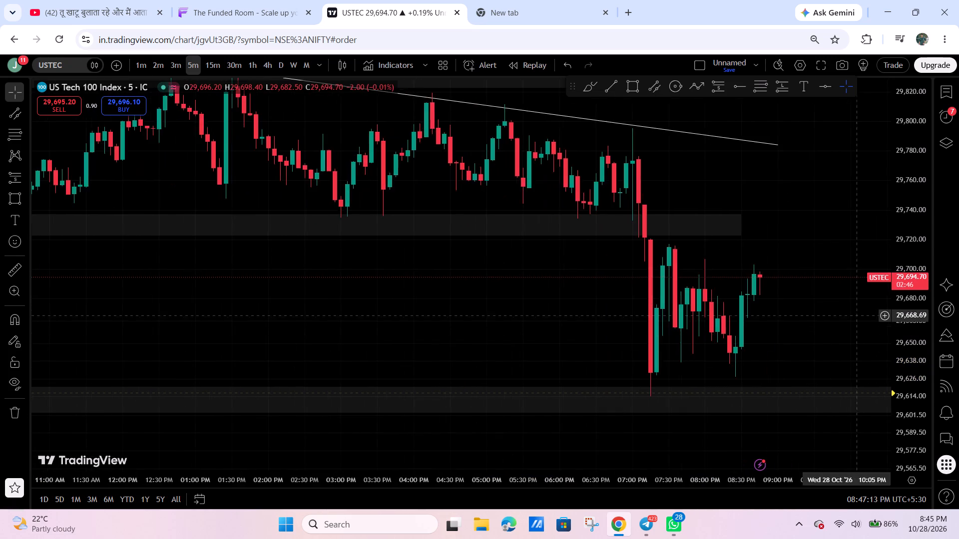
scroll(858, 311, down, 4)
drag(900, 250, 868, 332)
drag(694, 309, 475, 304)
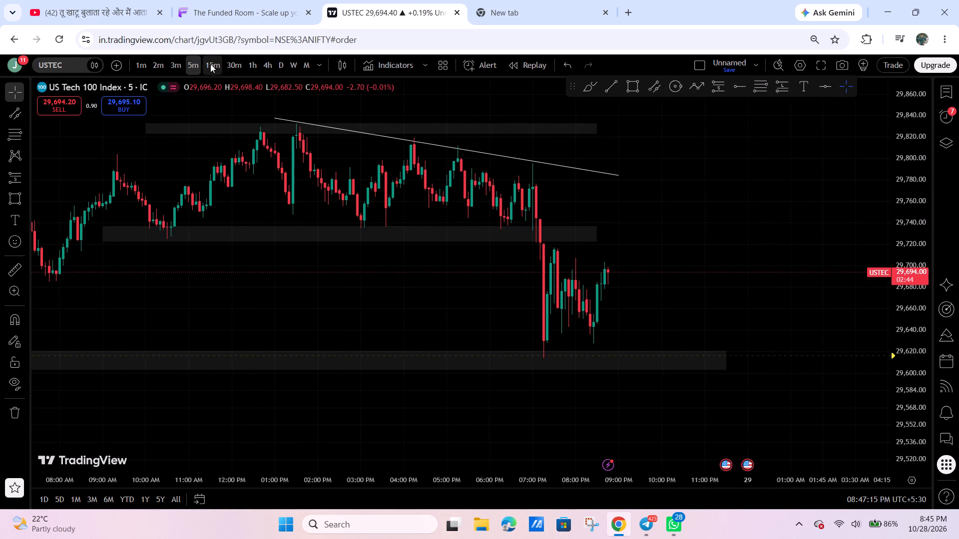
click(210, 63)
scroll(673, 337, up, 4)
drag(652, 276, 821, 262)
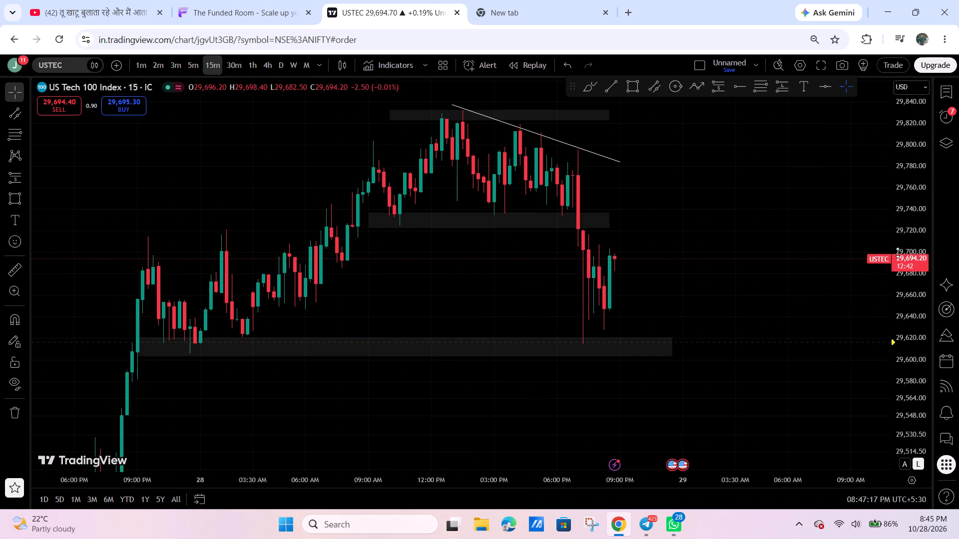
drag(767, 299, 841, 252)
drag(896, 249, 872, 292)
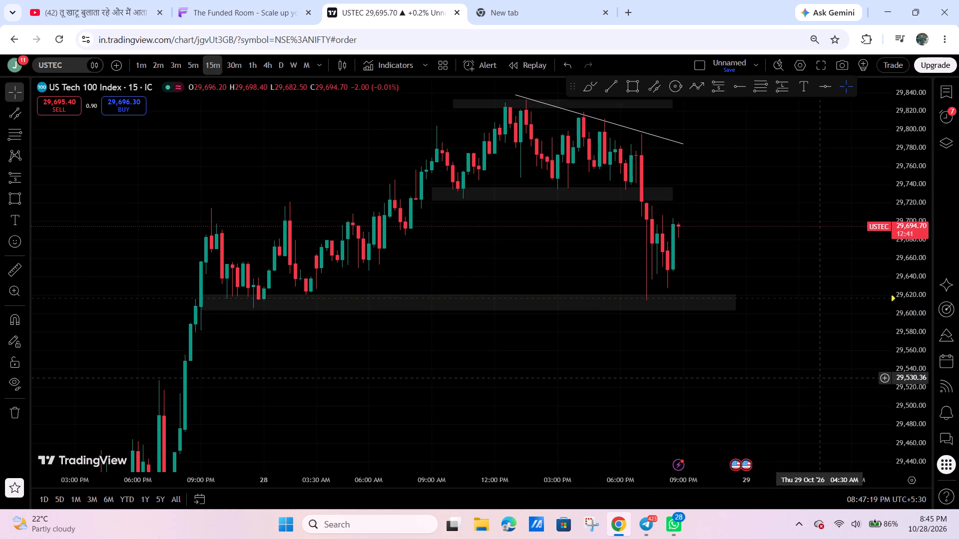
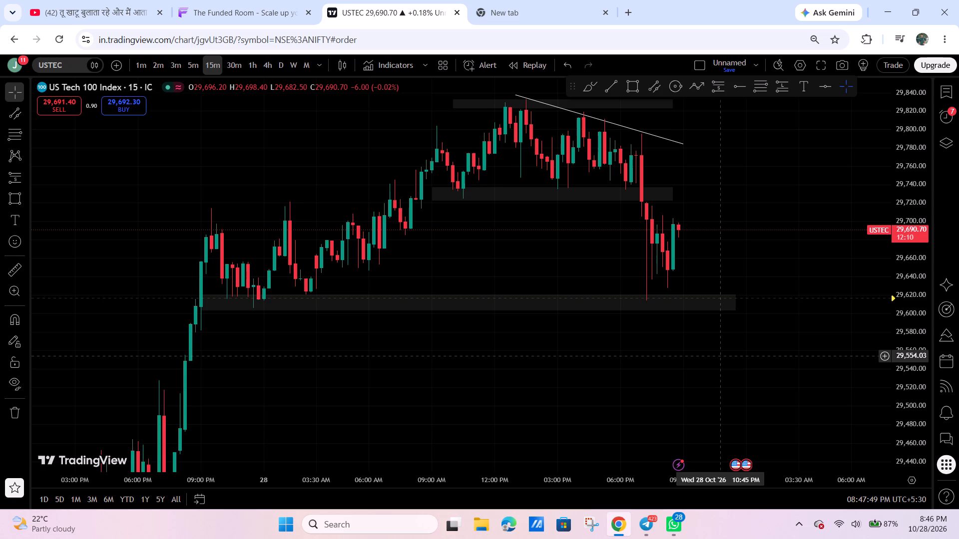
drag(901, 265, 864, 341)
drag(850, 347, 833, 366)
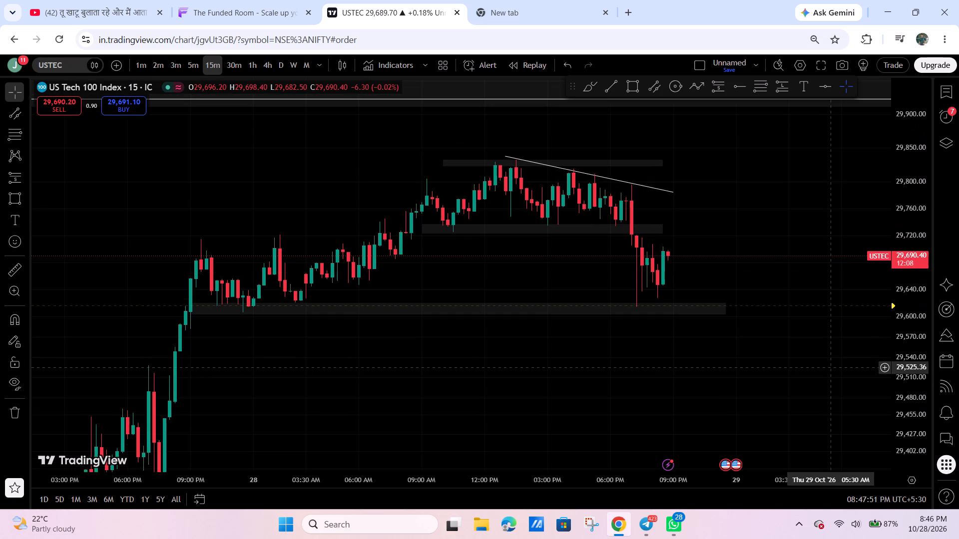
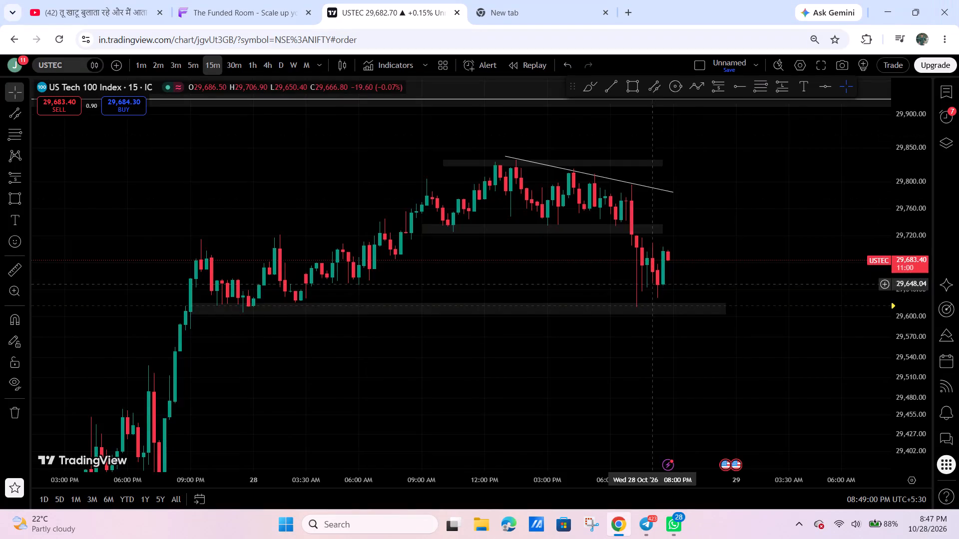
Examine the US Tech 100 15-minute chart around its marked zones, descending trend line and latest candles.
scroll(709, 293, down, 3)
drag(909, 186, 863, 363)
drag(849, 376, 825, 386)
drag(910, 402, 896, 75)
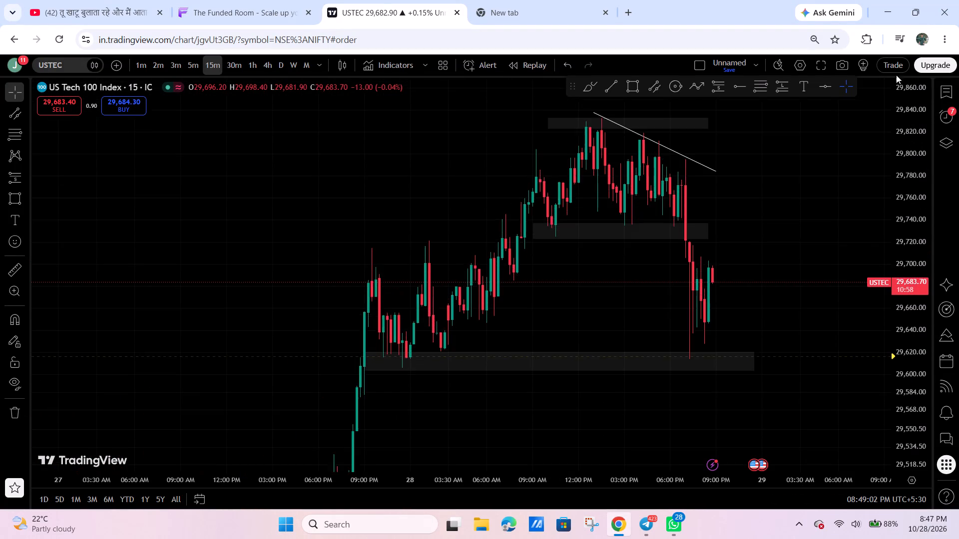
drag(896, 75, 894, 76)
scroll(830, 215, up, 7)
drag(756, 236, 762, 242)
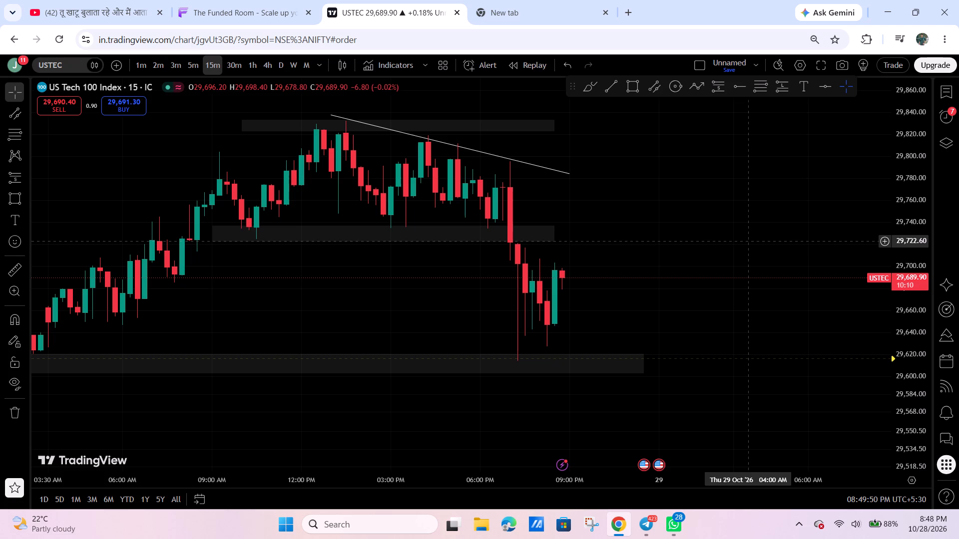
right_click(747, 242)
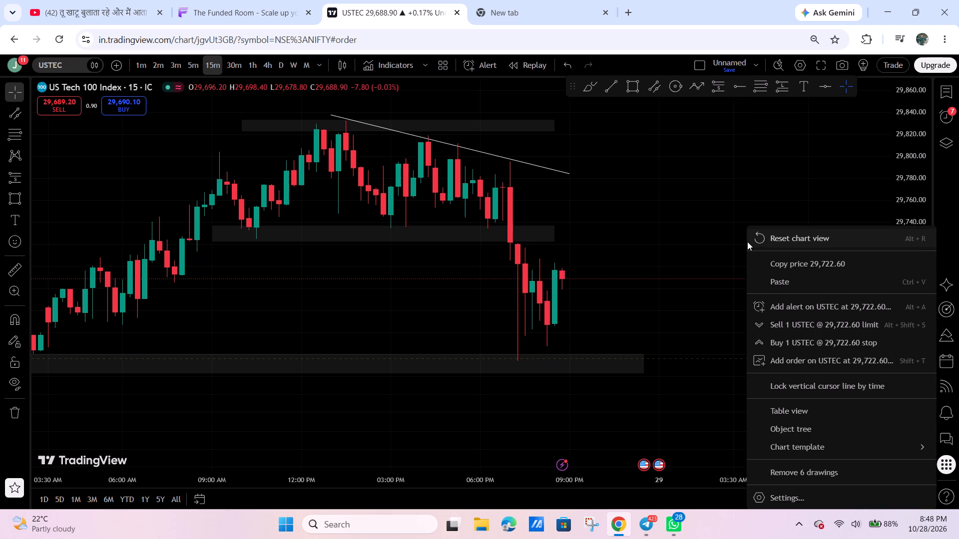
drag(672, 178, 742, 184)
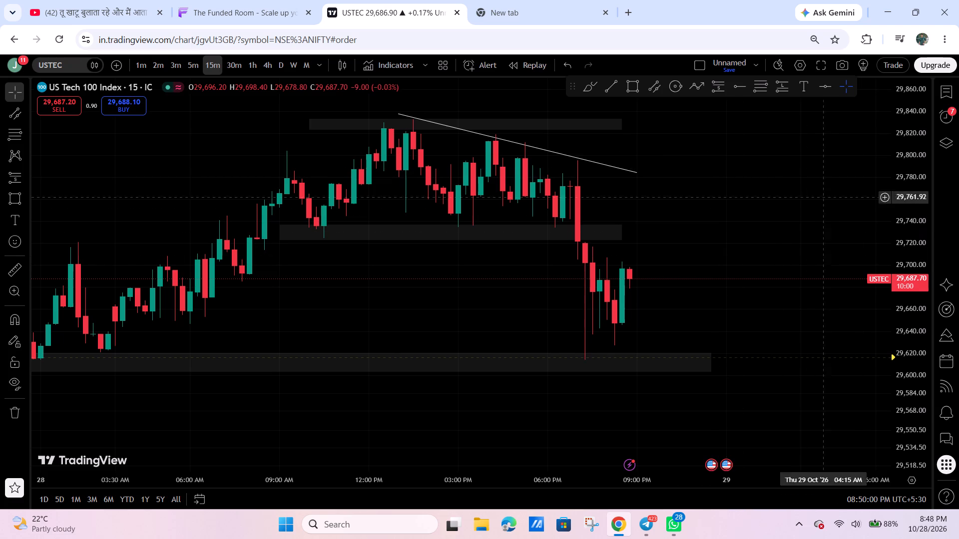
drag(737, 227, 662, 239)
Switch to The Funded Room and examine XAU/USD's 15-minute price action around the marked support and resistance zones.
click(228, 0)
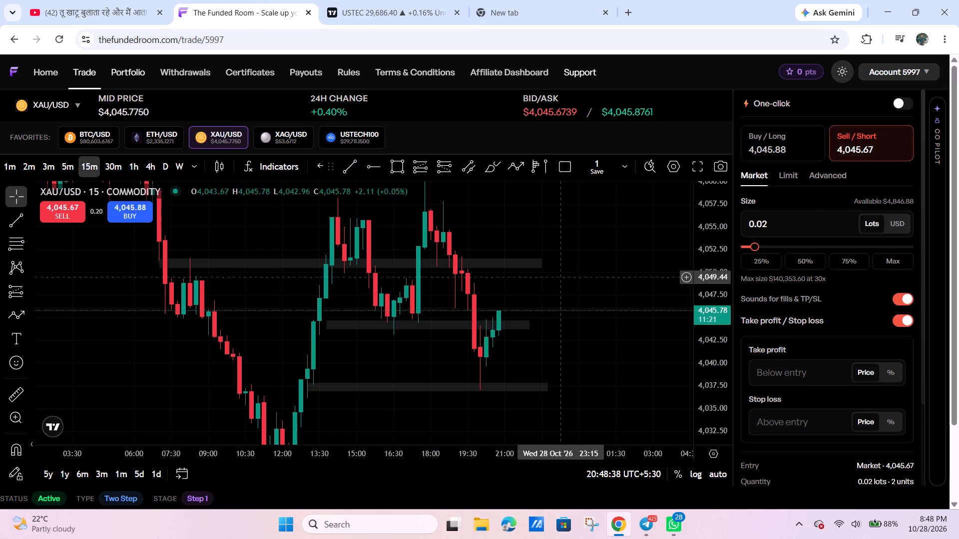
scroll(561, 287, up, 2)
drag(697, 233, 680, 308)
scroll(598, 345, down, 6)
scroll(621, 345, up, 2)
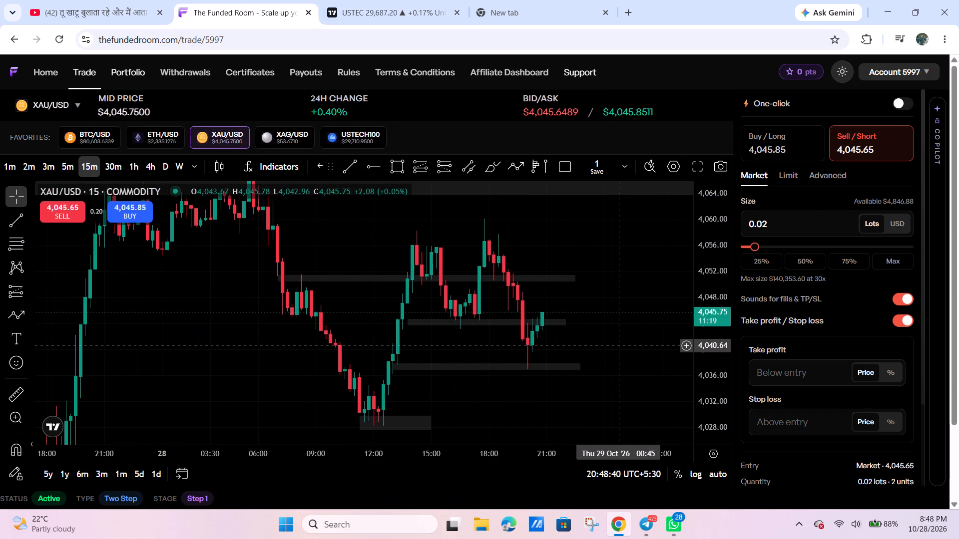
drag(625, 331, 564, 367)
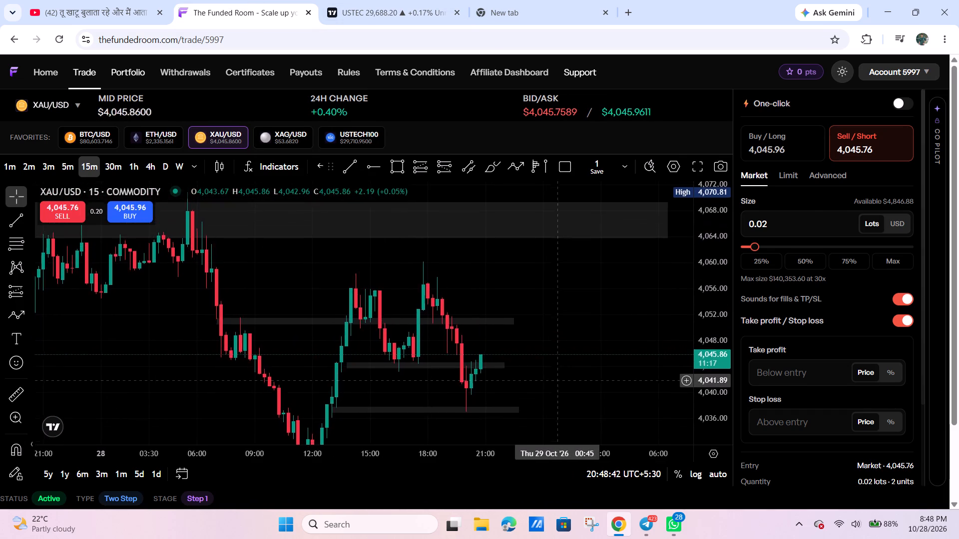
drag(564, 367, 626, 283)
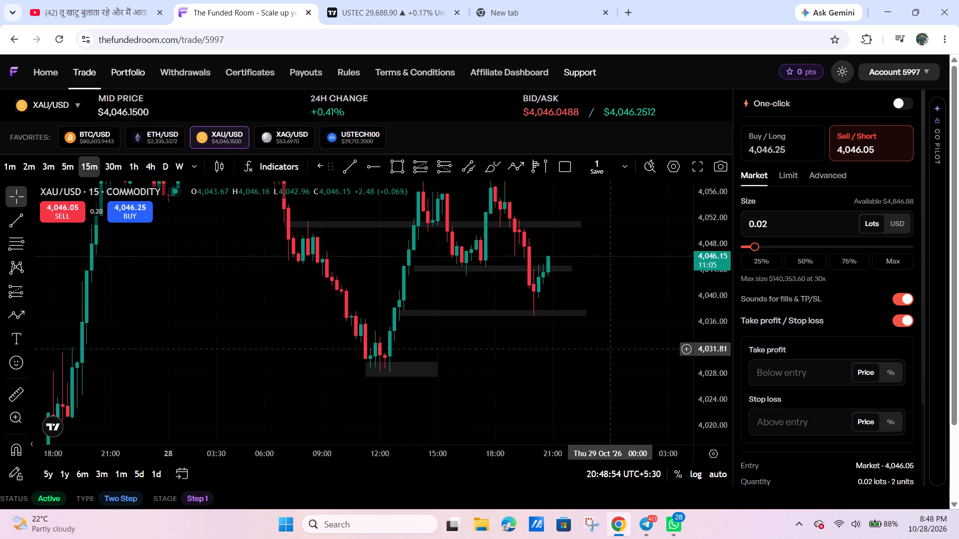
scroll(611, 357, up, 1)
drag(702, 242, 698, 286)
drag(673, 313, 666, 363)
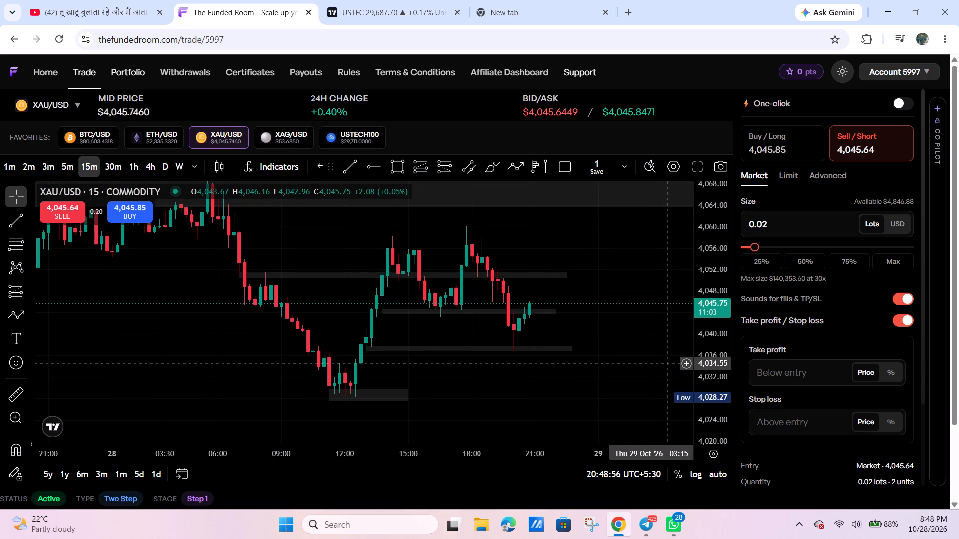
drag(703, 337, 702, 270)
drag(678, 285, 651, 302)
double_click(651, 302)
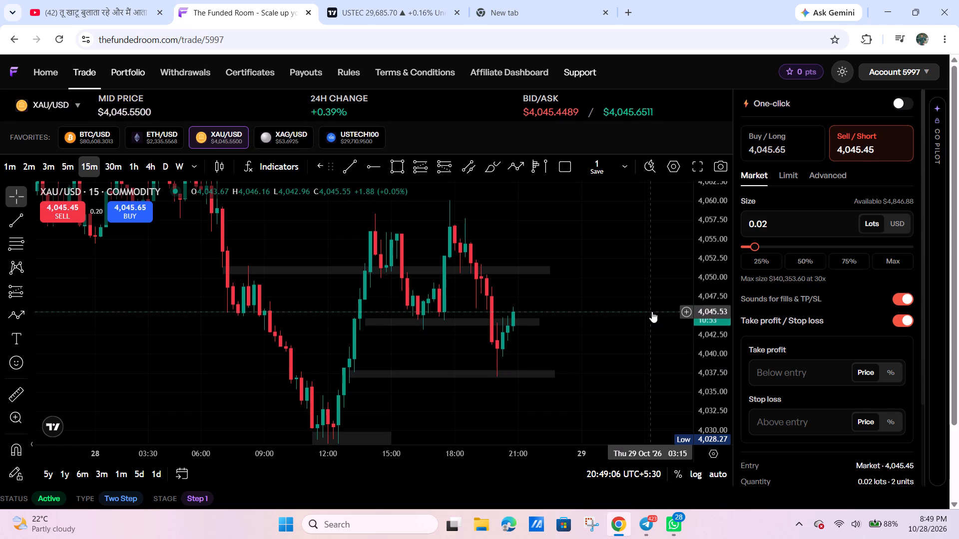
scroll(593, 327, up, 3)
drag(711, 253, 686, 326)
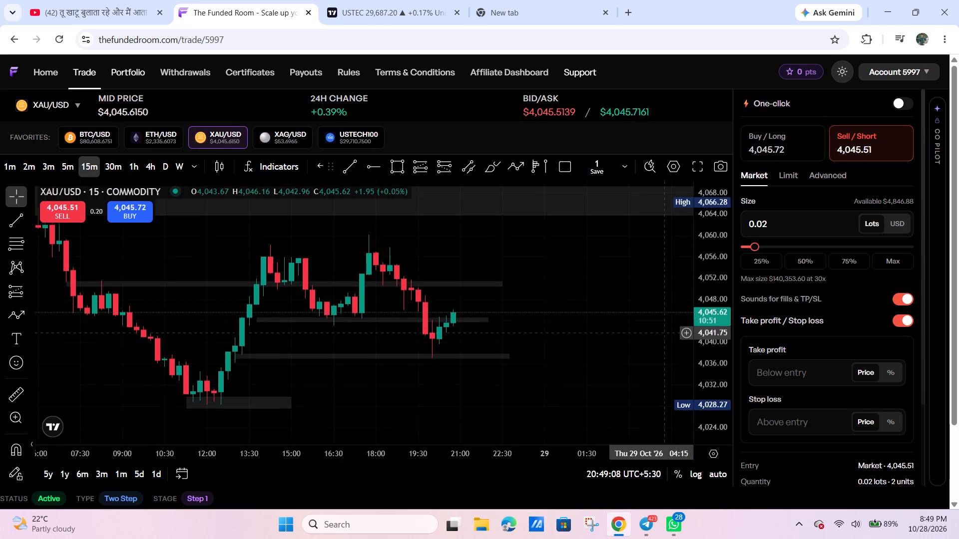
Delete the rectangular zone near 4,051 from the XAU/USD 15-minute chart.
drag(632, 341, 677, 341)
scroll(557, 327, down, 4)
click(551, 279)
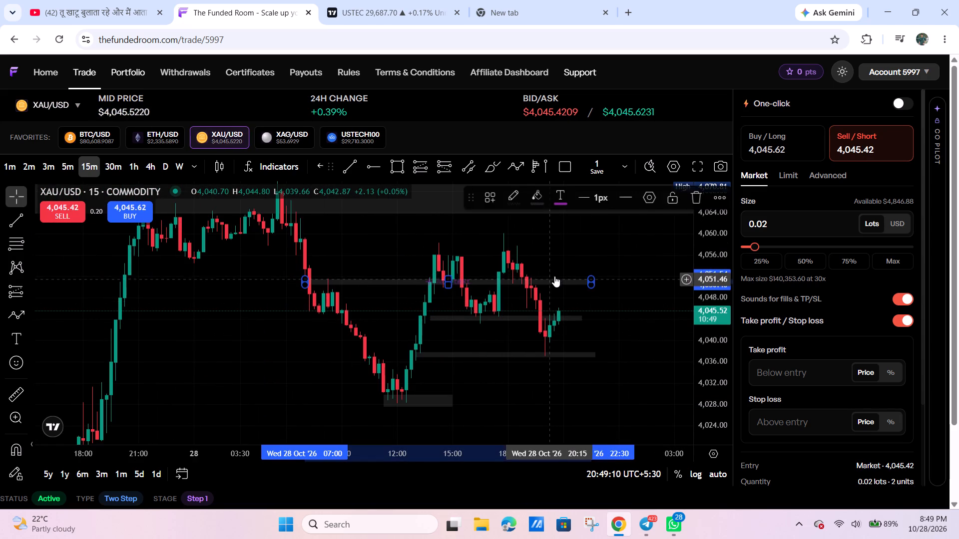
click(694, 197)
Reposition and resize the middle XAU/USD zone so it spans about 4,043.15 to 4,044.87.
scroll(647, 323, up, 3)
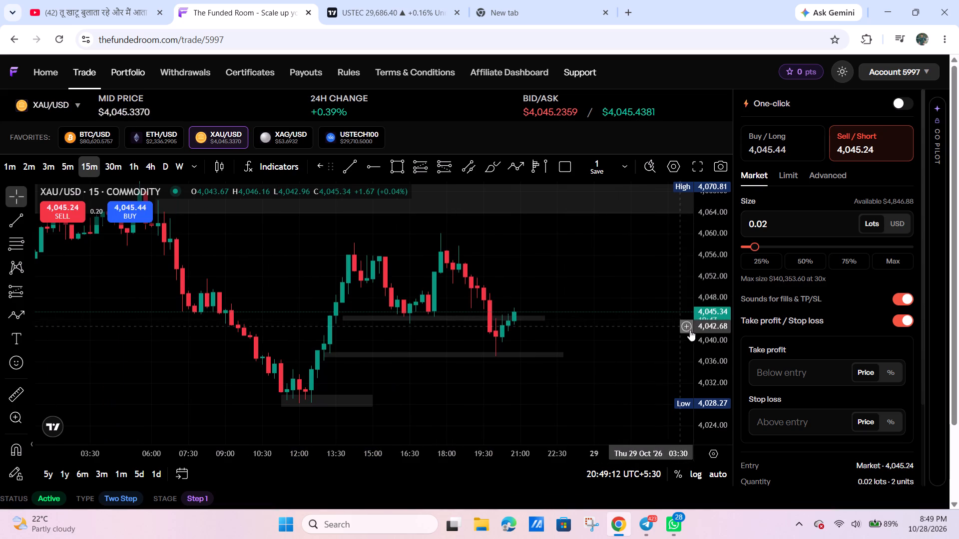
click(529, 324)
drag(532, 320, 517, 320)
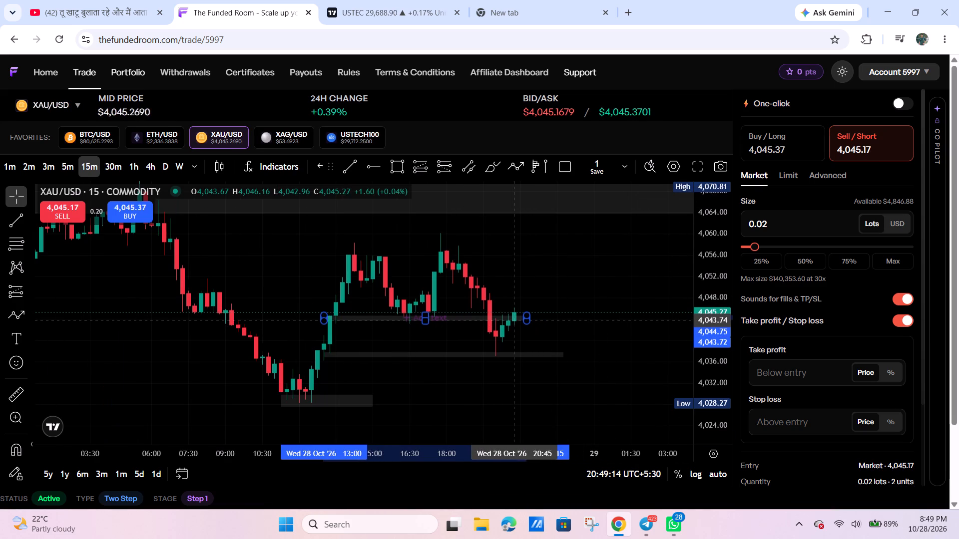
drag(517, 320, 518, 319)
click(432, 319)
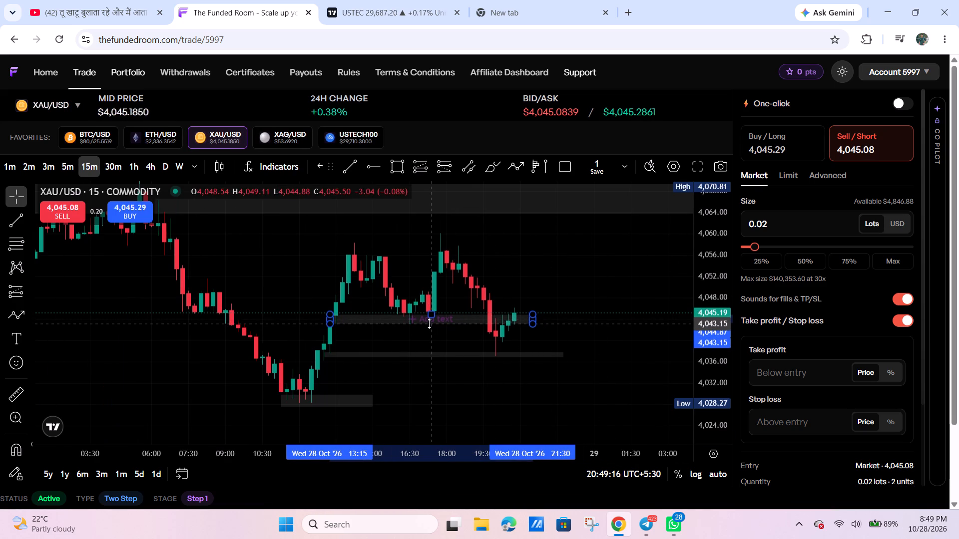
click(535, 290)
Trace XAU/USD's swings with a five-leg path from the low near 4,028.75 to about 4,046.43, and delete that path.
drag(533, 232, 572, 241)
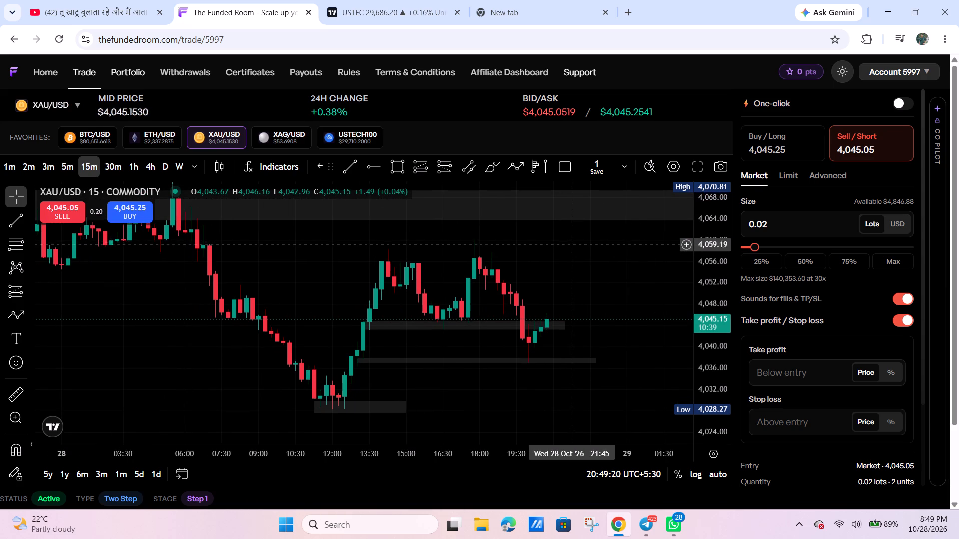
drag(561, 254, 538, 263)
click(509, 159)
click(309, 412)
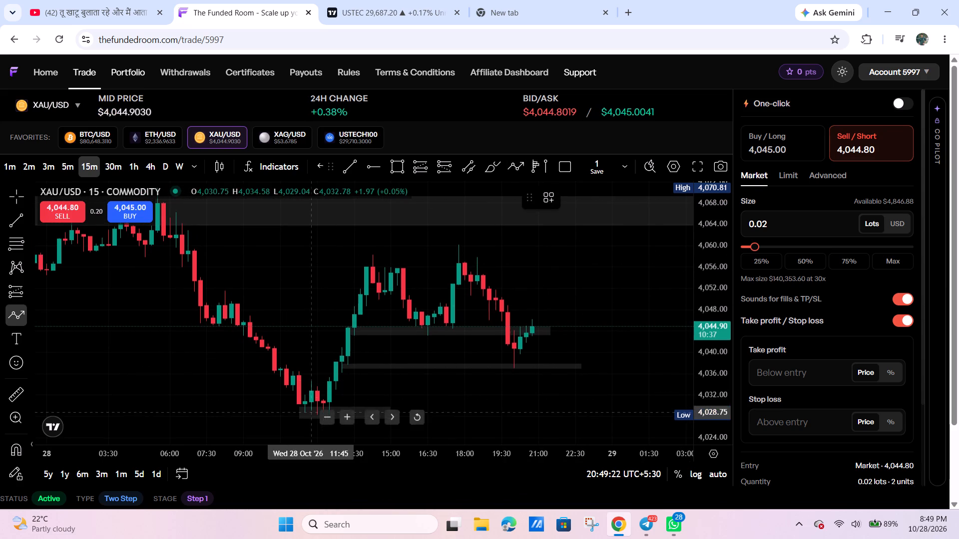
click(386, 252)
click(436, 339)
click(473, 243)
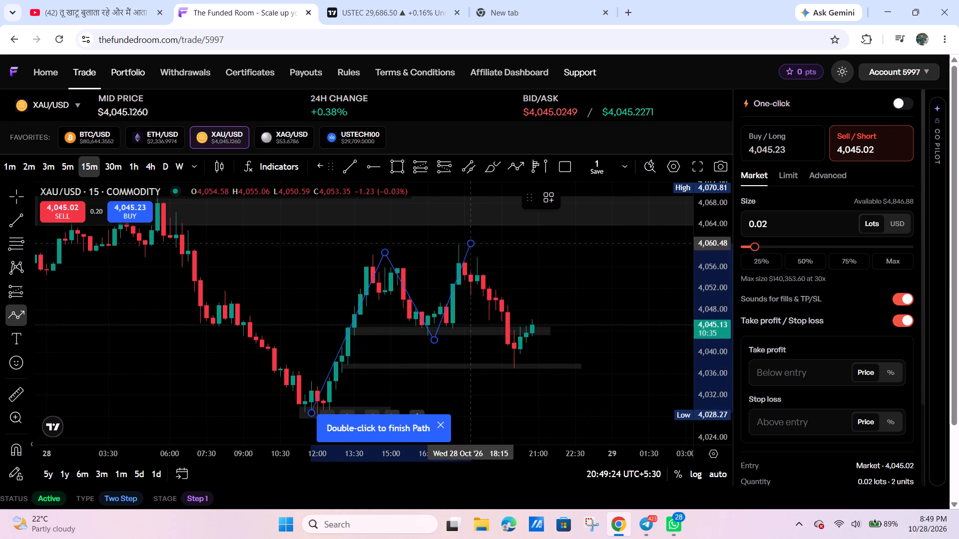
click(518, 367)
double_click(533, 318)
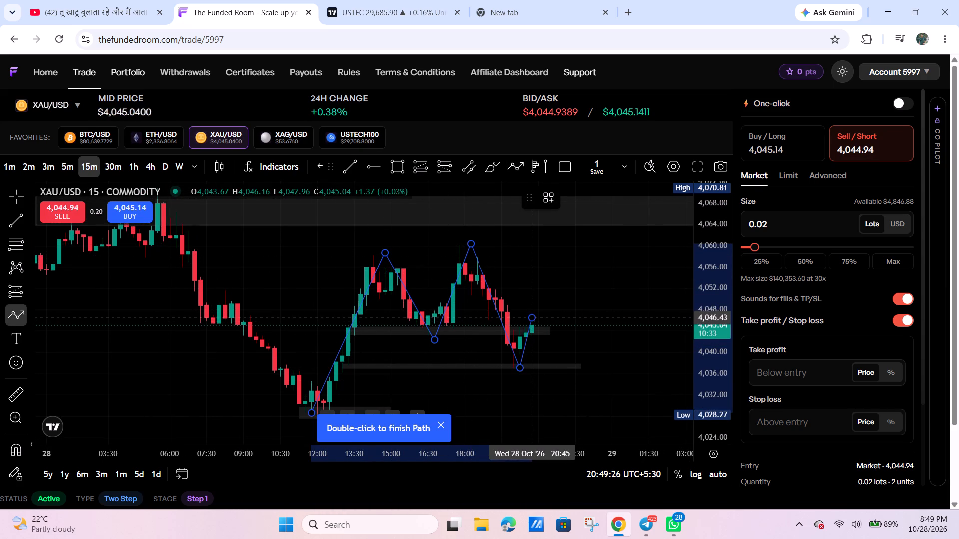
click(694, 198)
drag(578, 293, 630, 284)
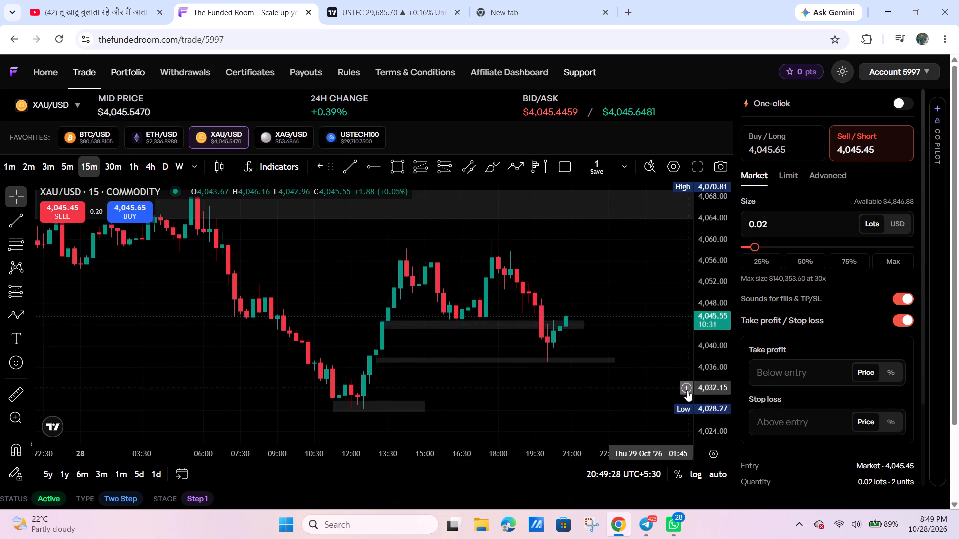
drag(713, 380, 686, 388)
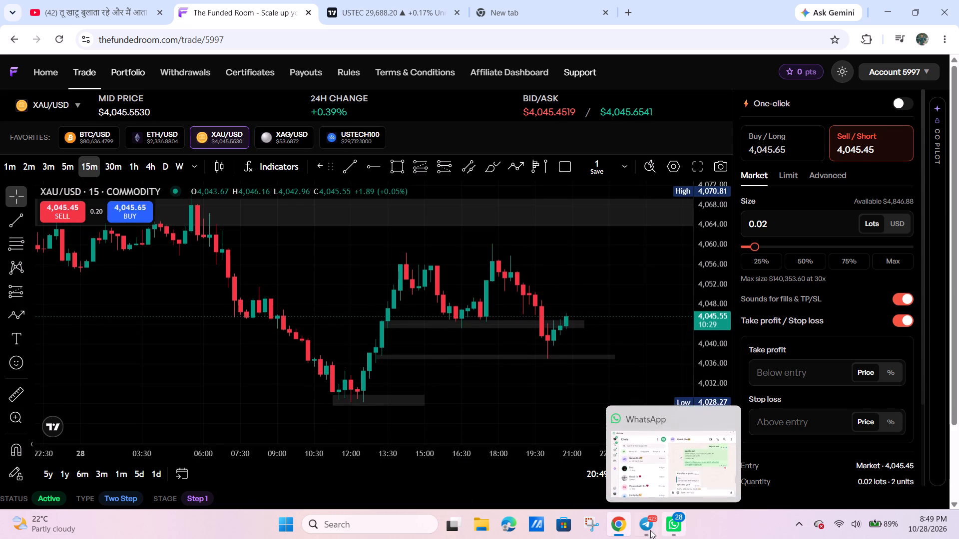
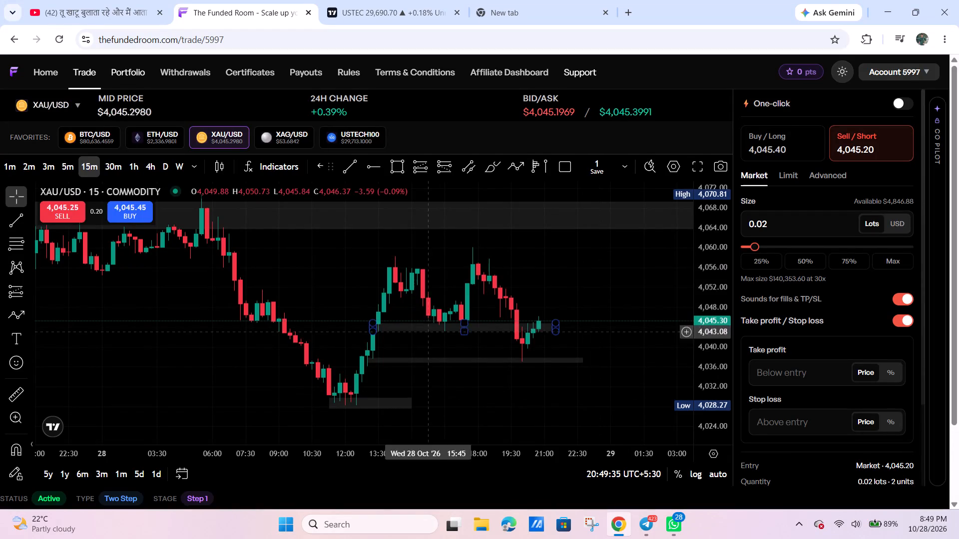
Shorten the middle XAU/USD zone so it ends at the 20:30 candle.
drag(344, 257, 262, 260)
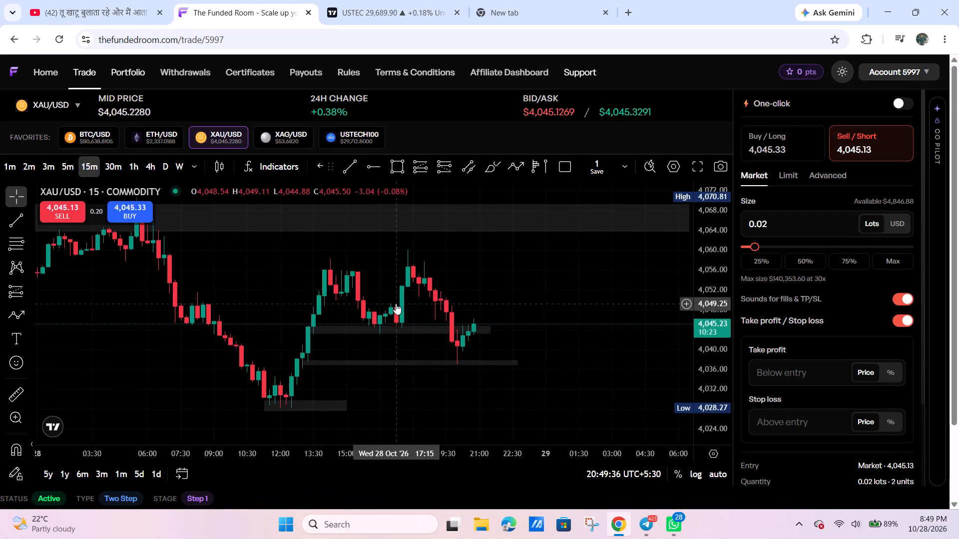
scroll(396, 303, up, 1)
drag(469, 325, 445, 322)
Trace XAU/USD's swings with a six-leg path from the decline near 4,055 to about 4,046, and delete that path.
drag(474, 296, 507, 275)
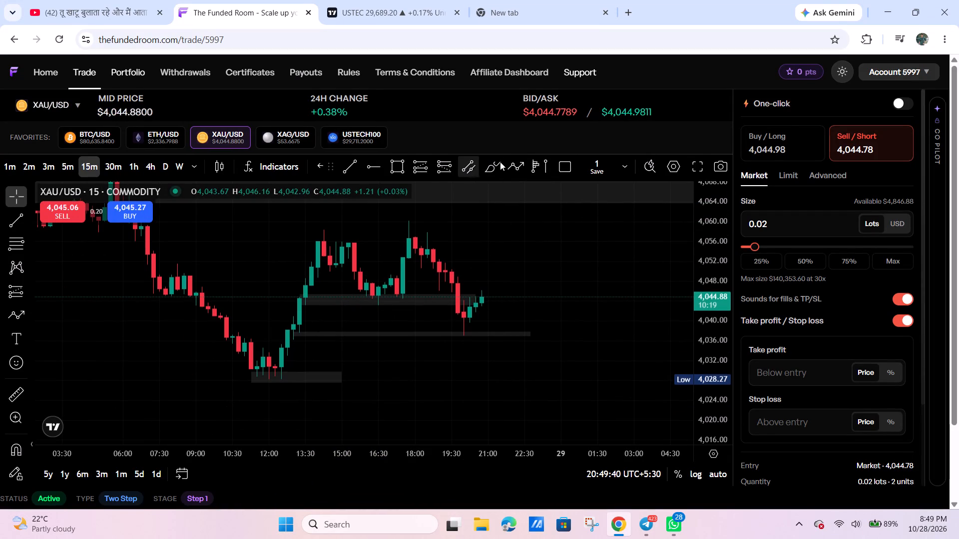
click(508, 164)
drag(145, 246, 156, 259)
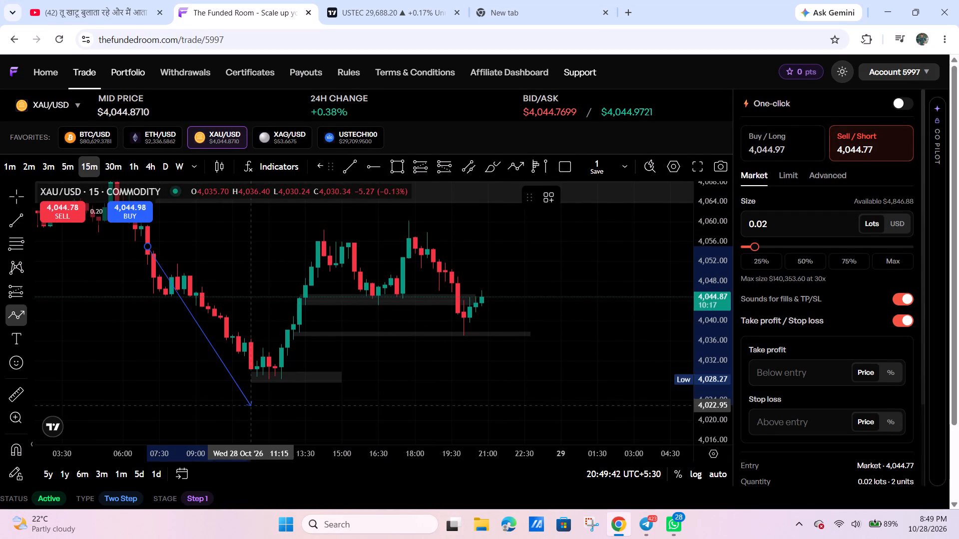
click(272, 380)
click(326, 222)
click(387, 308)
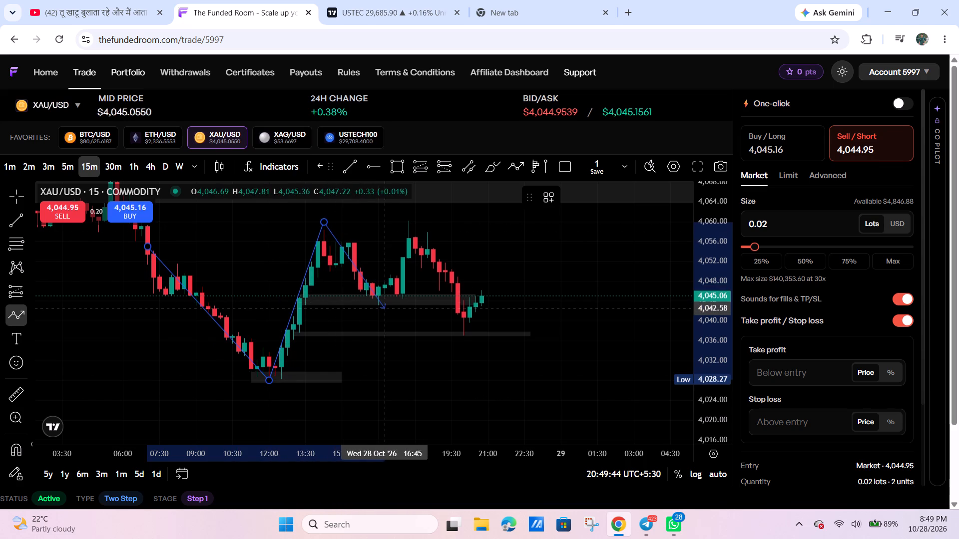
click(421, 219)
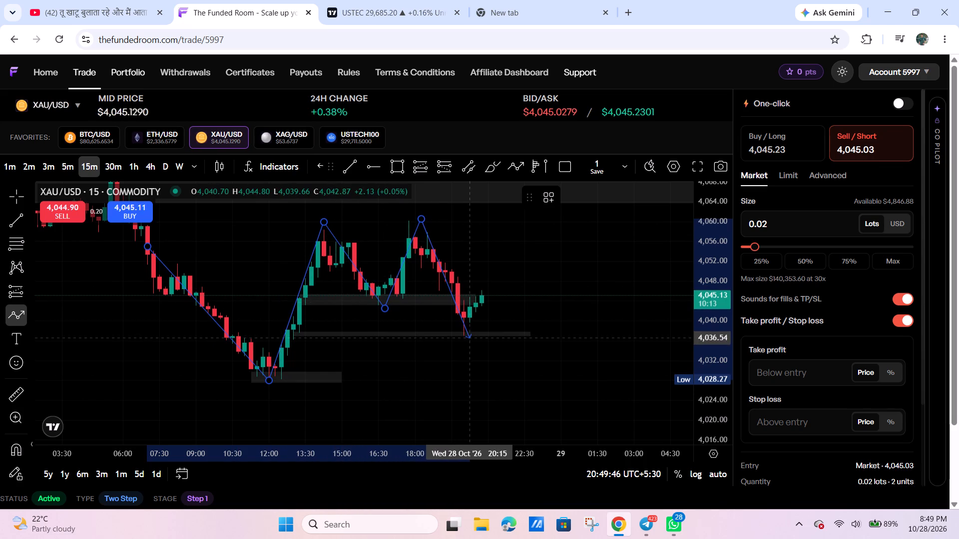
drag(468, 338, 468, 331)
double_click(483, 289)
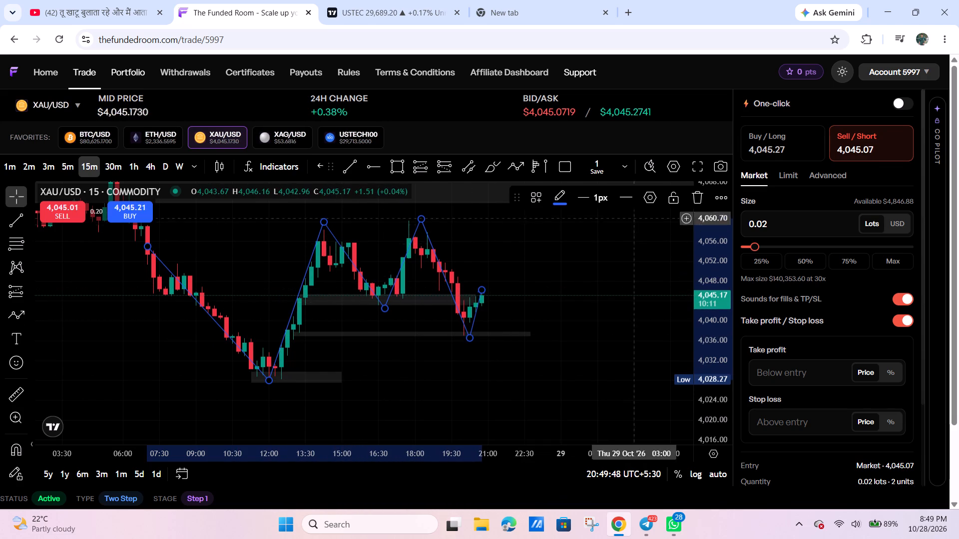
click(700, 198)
Resize the middle XAU/USD zone so it ends around the 19:30 candle with its lower edge near 4,043.
drag(537, 271, 567, 275)
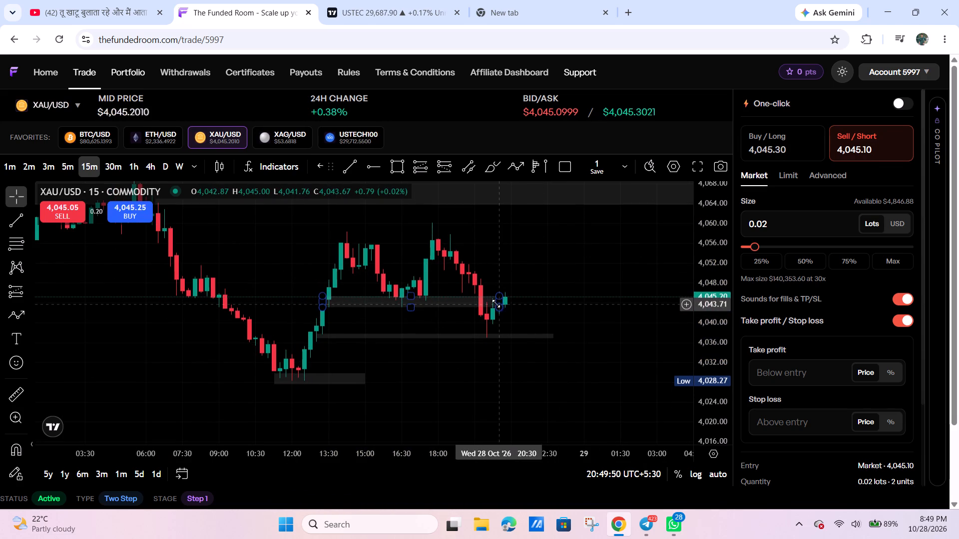
drag(497, 303, 481, 304)
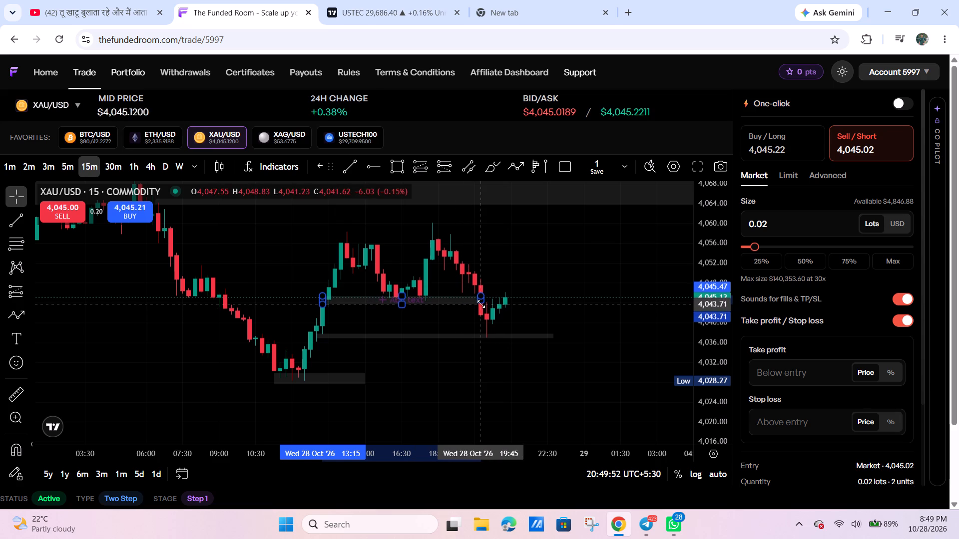
drag(481, 304, 476, 307)
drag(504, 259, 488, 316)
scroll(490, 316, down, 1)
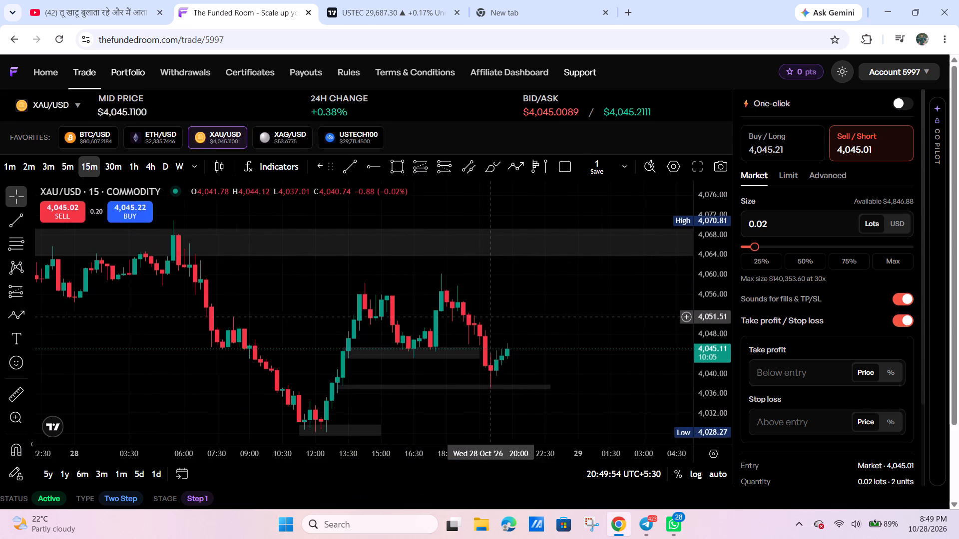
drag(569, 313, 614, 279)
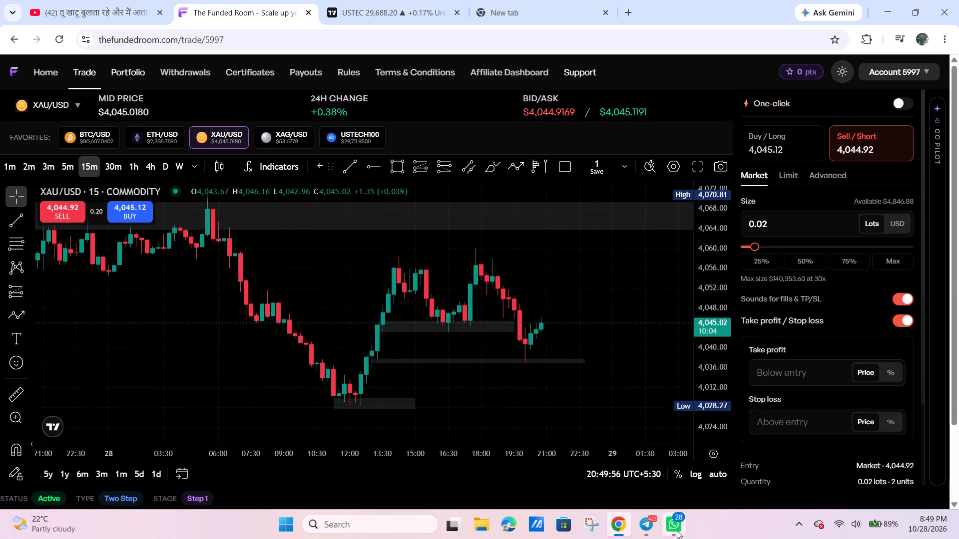
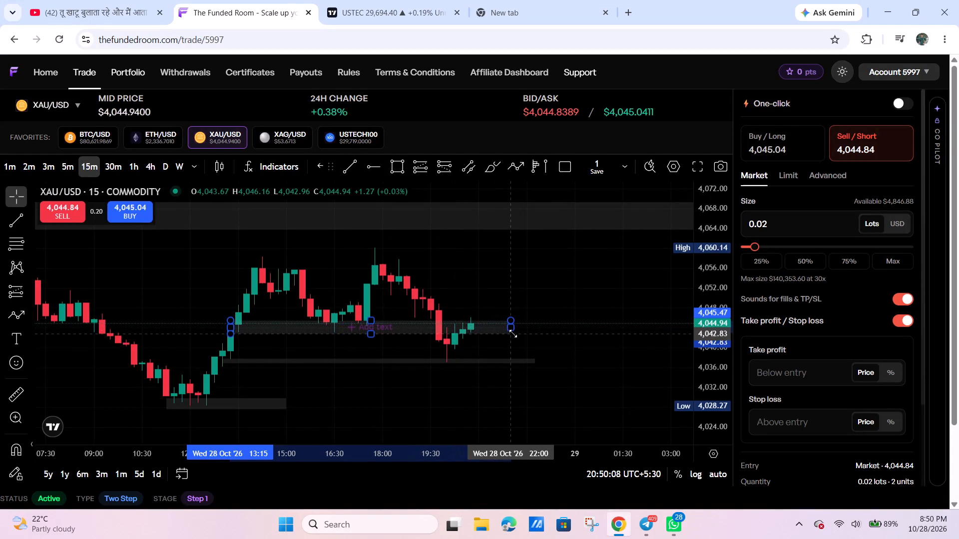
Switch the XAU/USD chart to the 1-hour timeframe.
drag(505, 297, 559, 289)
scroll(692, 325, down, 3)
drag(706, 359, 691, 215)
drag(614, 268, 471, 279)
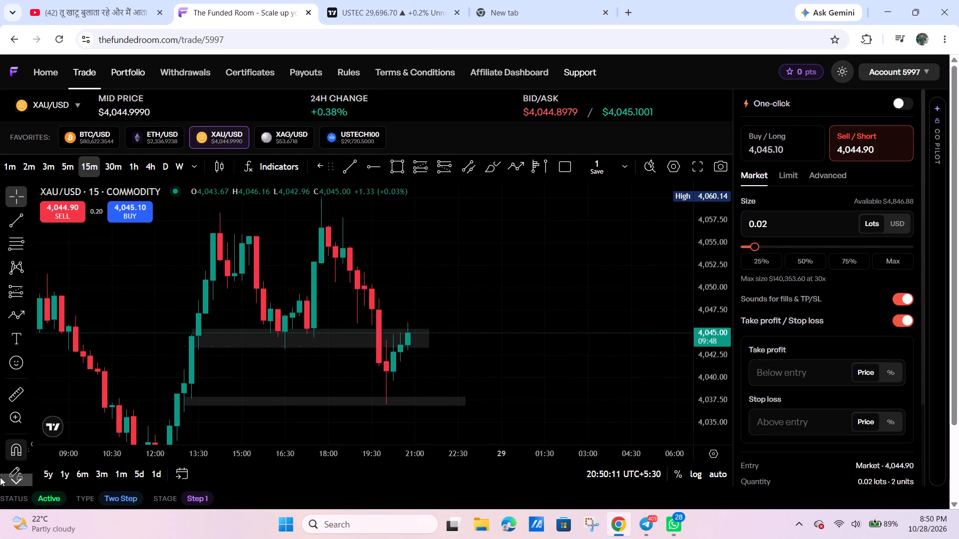
click(129, 171)
Examine XAU/USD's hourly price swings around the marked zones, including the rise and pullback since 27 October.
scroll(383, 287, down, 2)
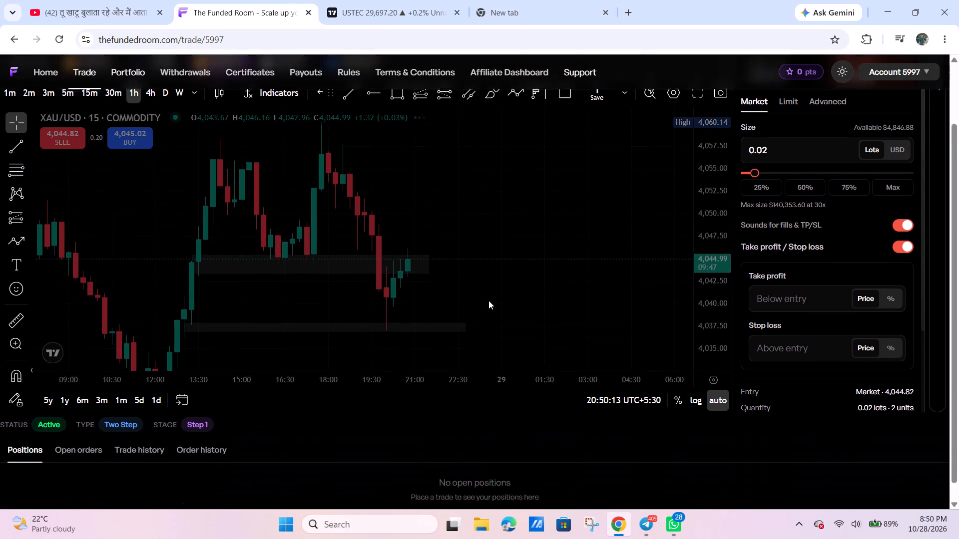
scroll(781, 325, up, 3)
drag(549, 259, 675, 259)
drag(708, 251, 681, 297)
drag(629, 306, 633, 334)
drag(701, 352, 684, 205)
drag(600, 261, 641, 274)
scroll(612, 304, up, 4)
drag(702, 266, 697, 285)
drag(615, 309, 640, 314)
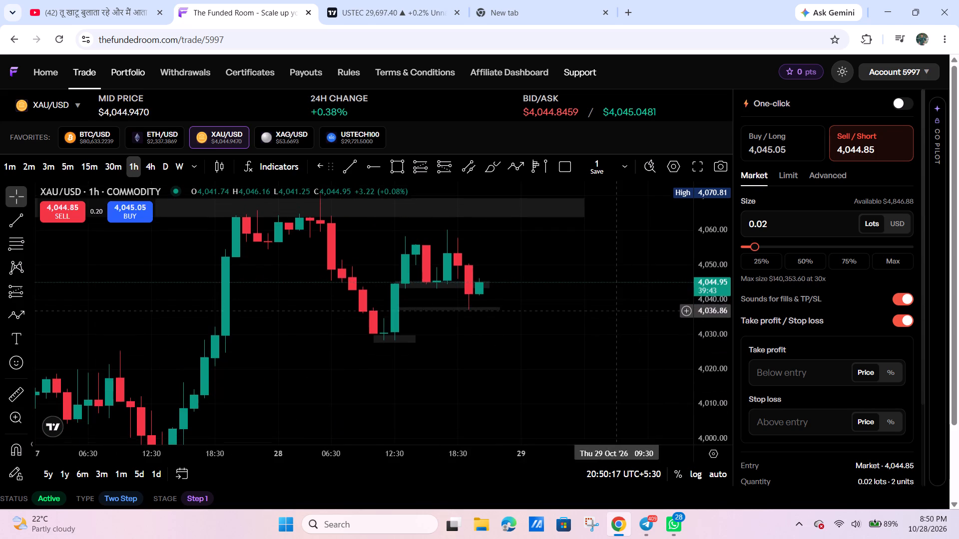
drag(640, 314, 653, 314)
click(531, 286)
drag(592, 279, 596, 297)
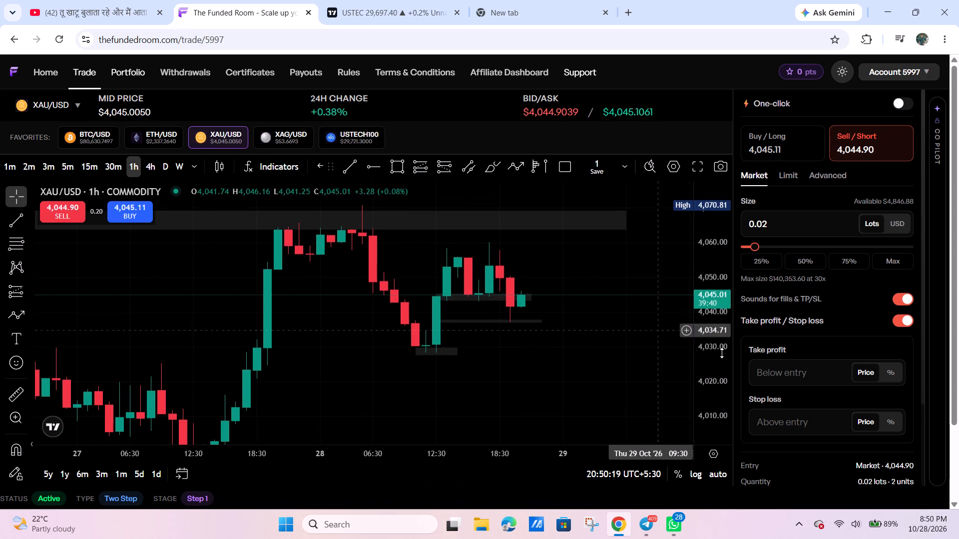
drag(717, 354, 668, 352)
scroll(629, 358, down, 5)
drag(718, 302, 707, 357)
drag(687, 360, 529, 363)
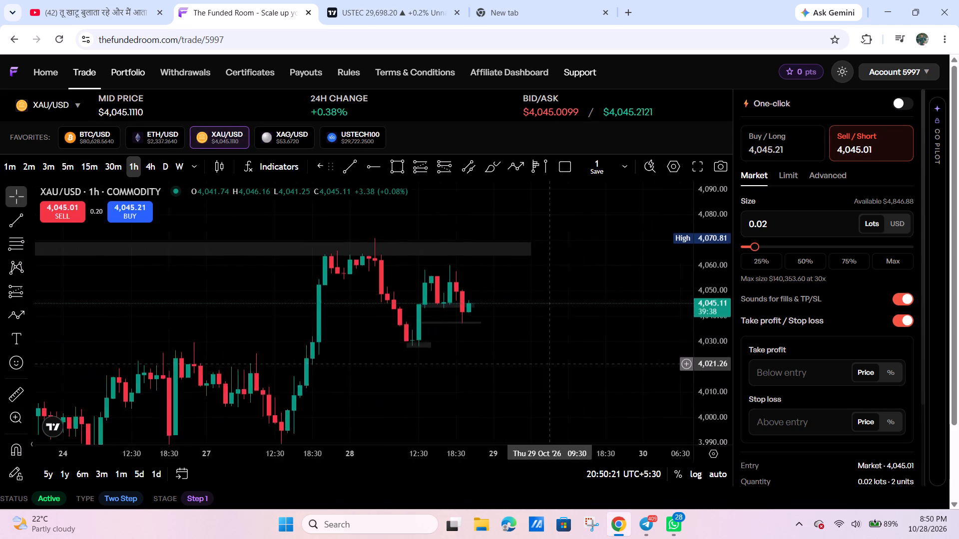
drag(529, 363, 526, 357)
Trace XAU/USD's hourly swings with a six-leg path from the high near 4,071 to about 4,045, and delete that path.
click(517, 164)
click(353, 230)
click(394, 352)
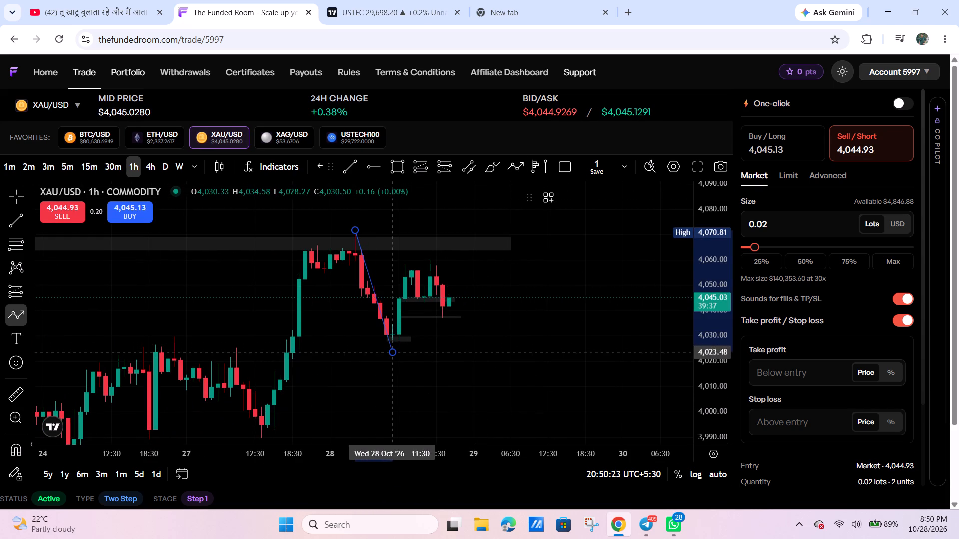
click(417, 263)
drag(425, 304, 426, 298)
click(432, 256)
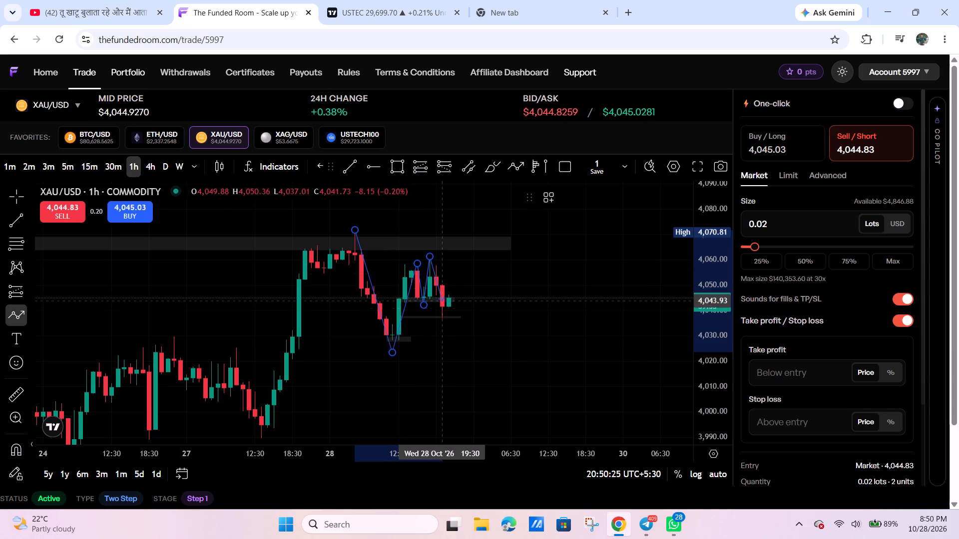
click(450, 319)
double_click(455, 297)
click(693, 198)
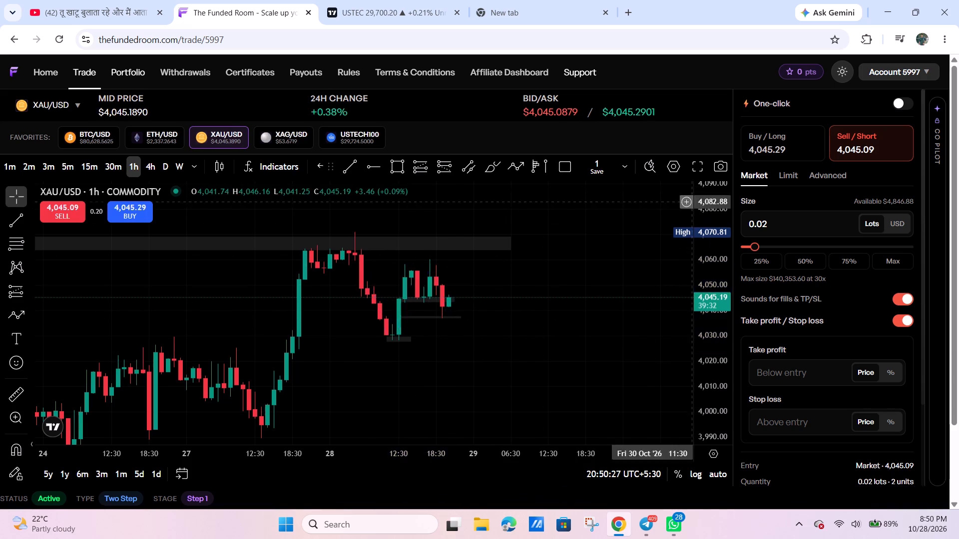
Select the uppermost XAU/USD zone, near 4,064 to 4,069, on the hourly chart.
drag(553, 293, 633, 295)
drag(573, 291, 547, 291)
scroll(535, 312, down, 5)
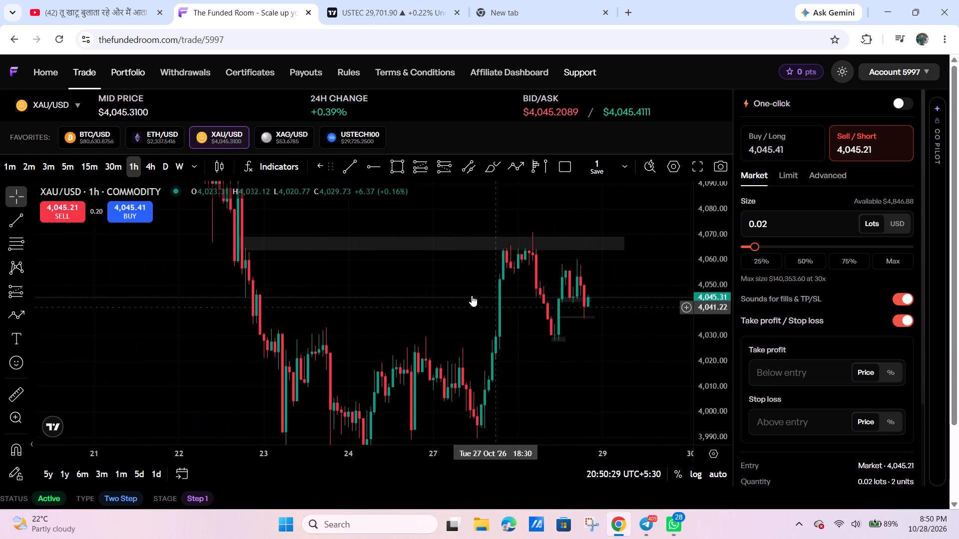
drag(441, 296, 374, 315)
click(397, 265)
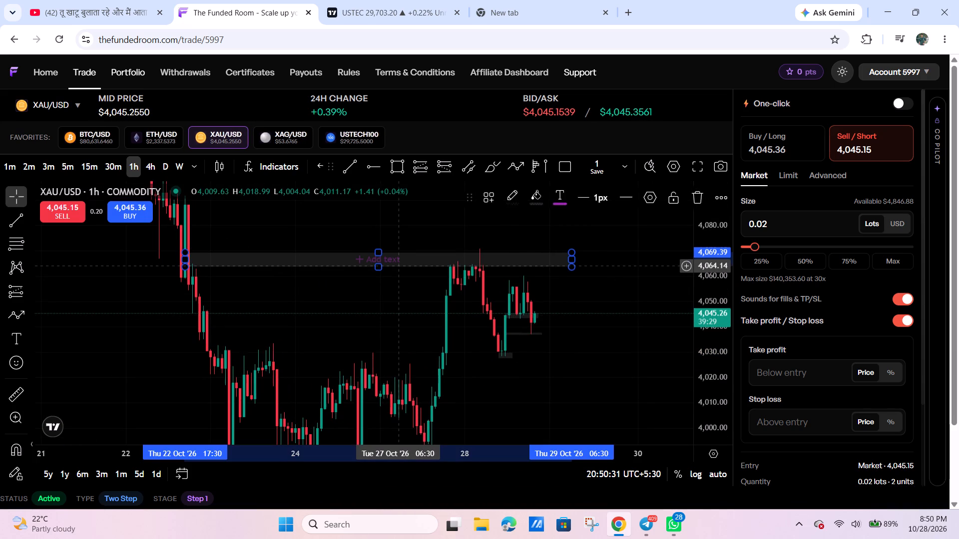
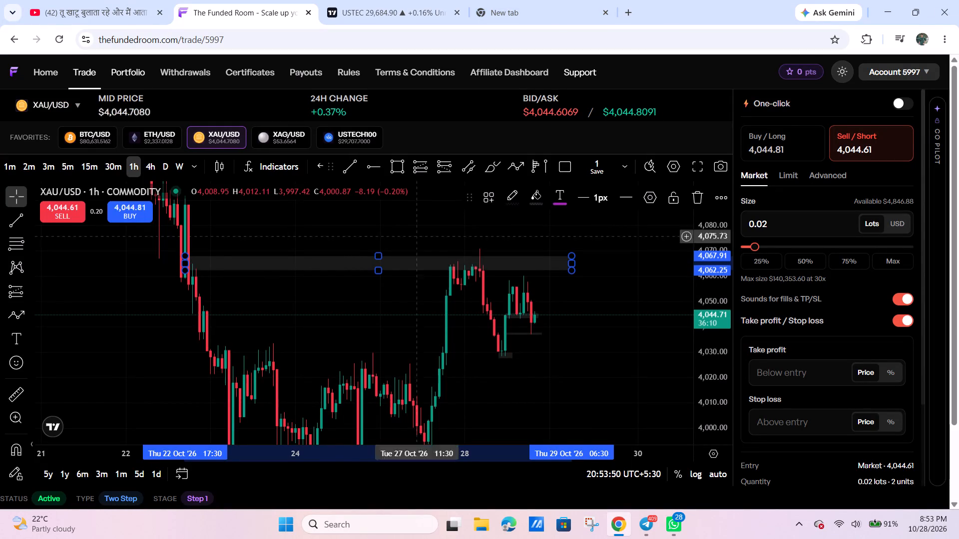
Examine XAU/USD's hourly price action since 23 October between the upper zone near 4,062 to 4,068 and the lower zone near 3,980.
scroll(541, 339, up, 4)
drag(546, 376, 523, 384)
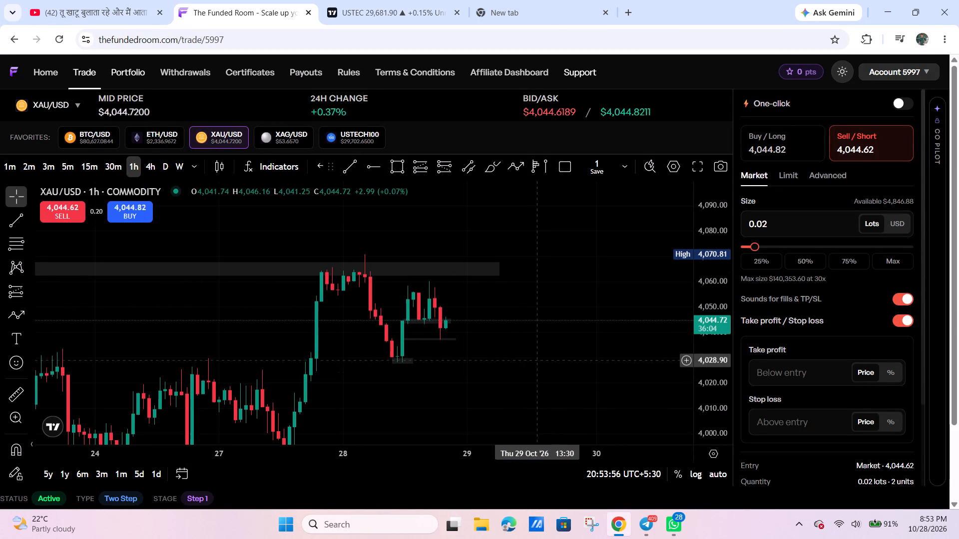
drag(528, 351, 652, 297)
drag(707, 353, 693, 362)
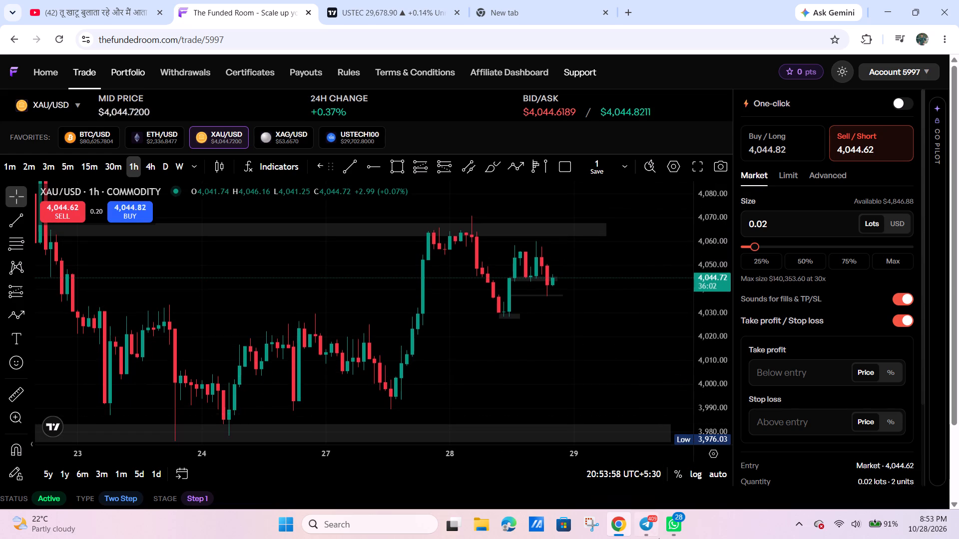
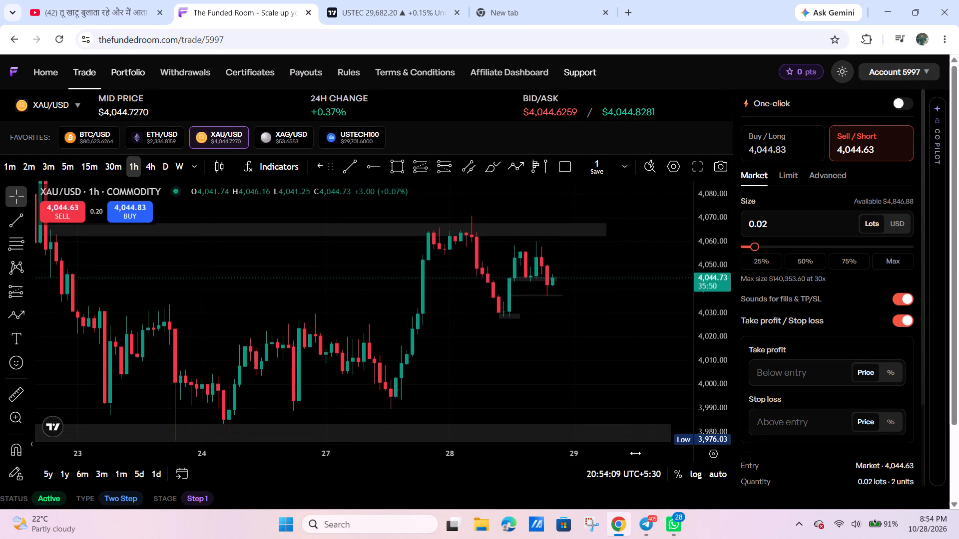
Examine XAU/USD's wider hourly price action from 17 October to the latest swings below the upper zone near 4,065.
drag(581, 310, 544, 346)
scroll(562, 359, down, 1)
scroll(563, 360, up, 1)
scroll(566, 361, down, 2)
drag(598, 375, 607, 325)
drag(668, 302, 646, 311)
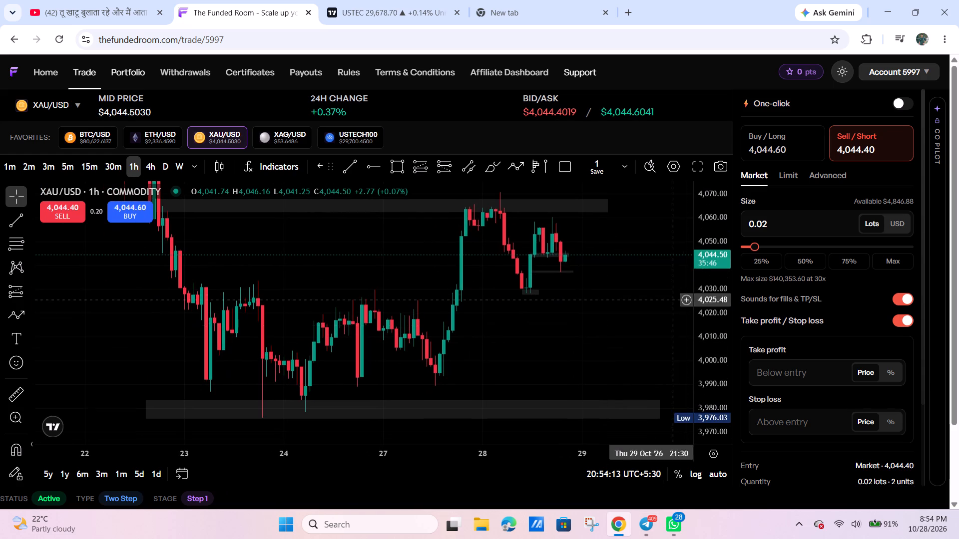
drag(646, 311, 595, 334)
scroll(602, 340, down, 5)
drag(712, 264, 688, 319)
drag(658, 329, 591, 383)
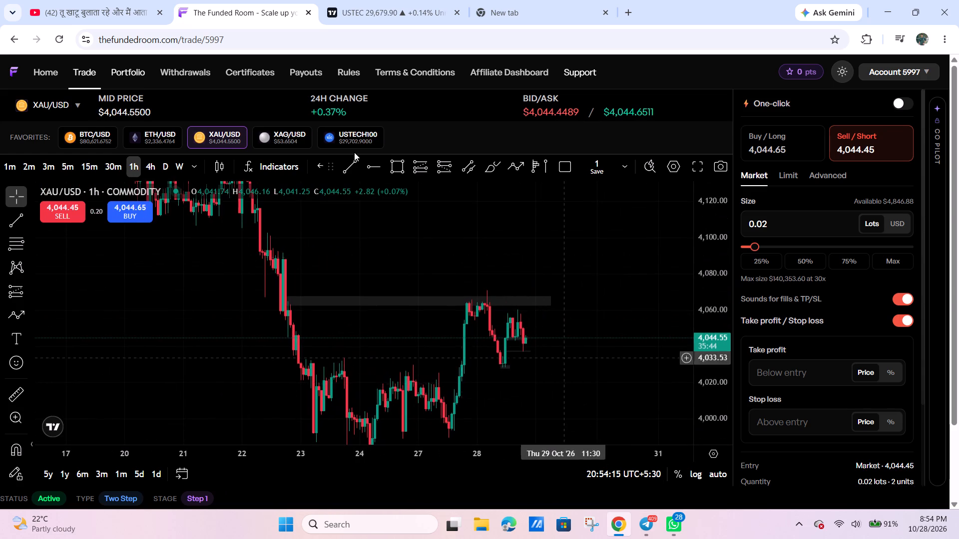
Close the YouTube video tab, keeping The Funded Room and TradingView charts open.
click(109, 0)
click(296, 0)
click(381, 0)
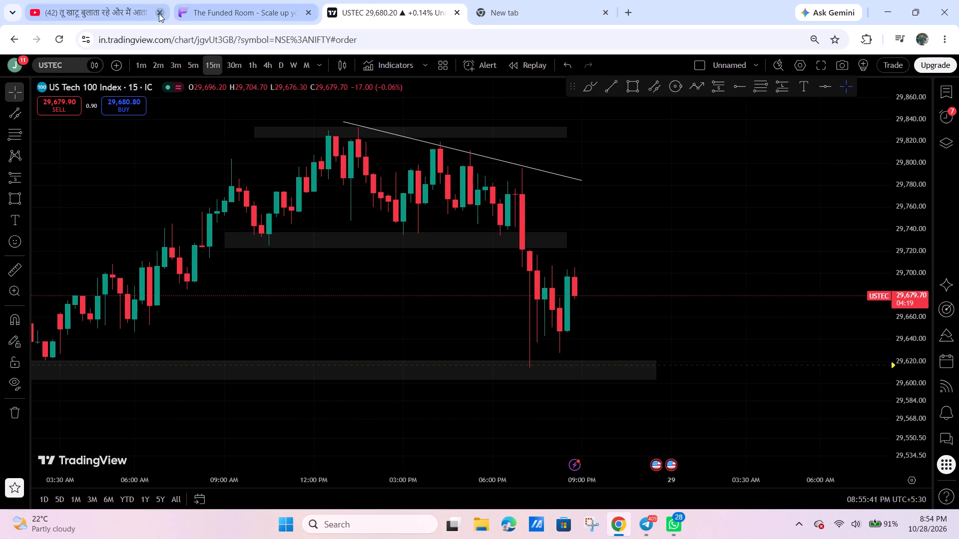
click(159, 13)
Clear the leftover text "you 0" from the blank new tab's address bar.
click(362, 9)
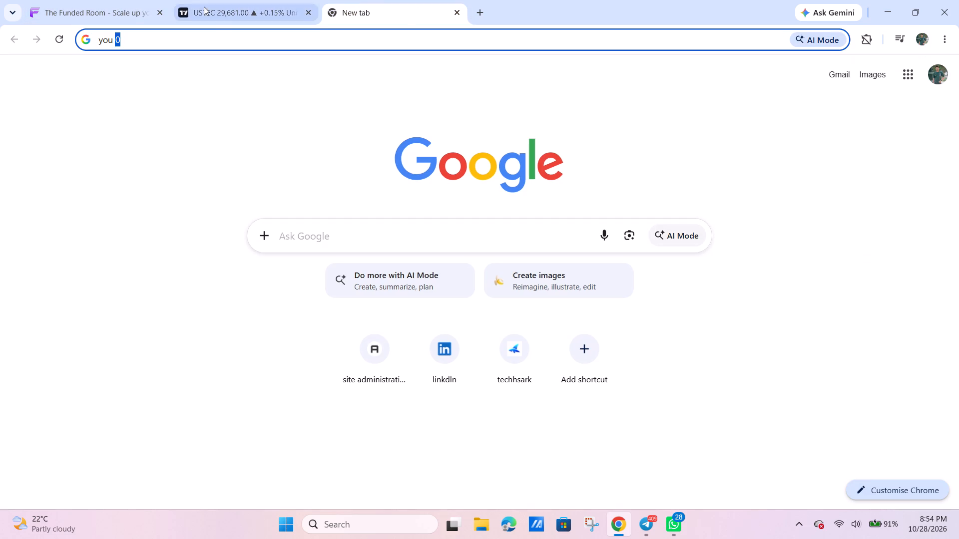
drag(216, 43, 59, 49)
key(BackSpace)
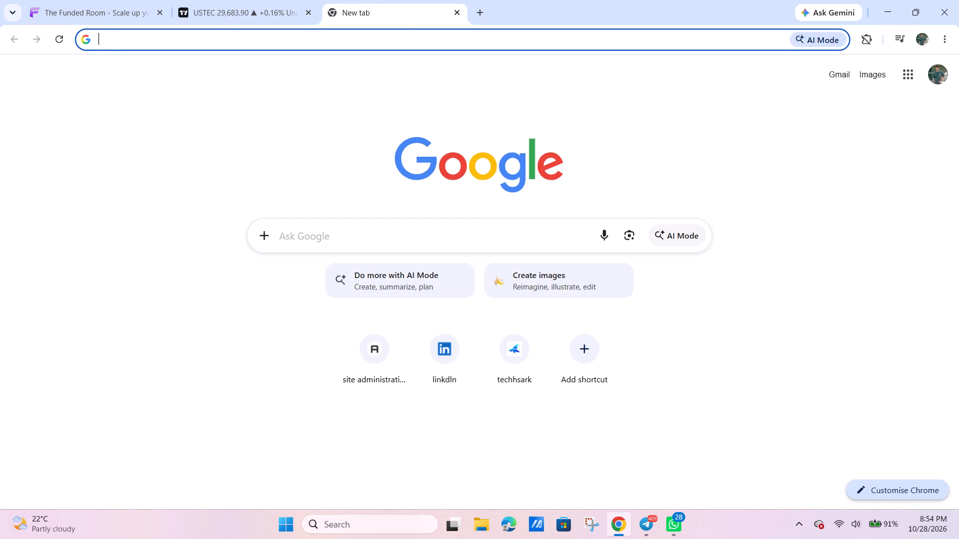
click(212, 116)
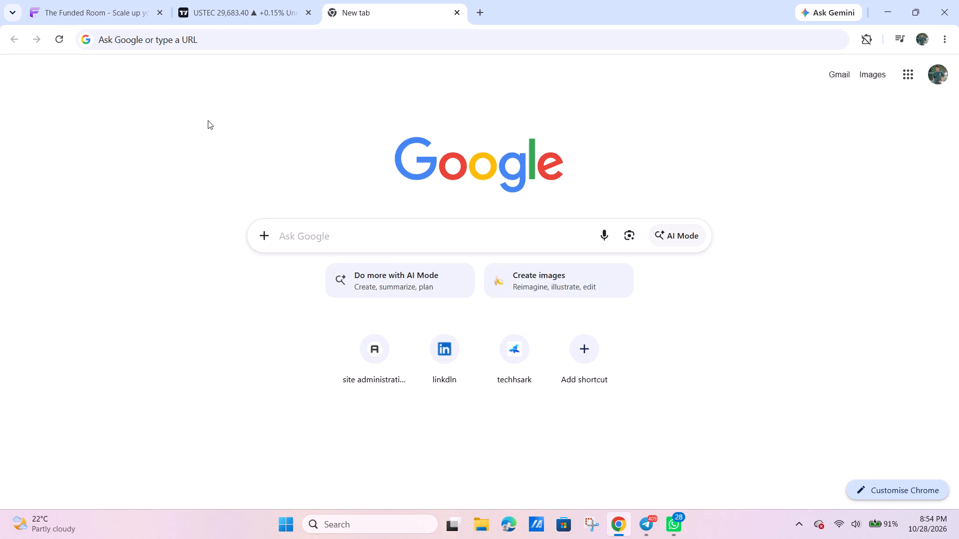
Return to the US Tech 100 15-minute chart and extend the middle grey zone near 29,730 forward to about 10:30 PM on 28 October.
click(208, 120)
click(278, 0)
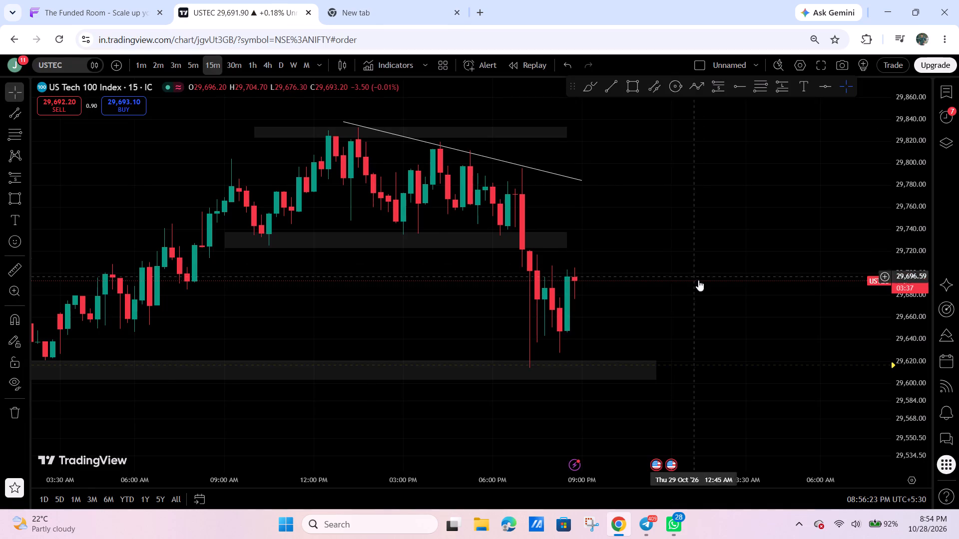
scroll(698, 284, down, 3)
drag(903, 219, 883, 280)
drag(828, 293, 771, 287)
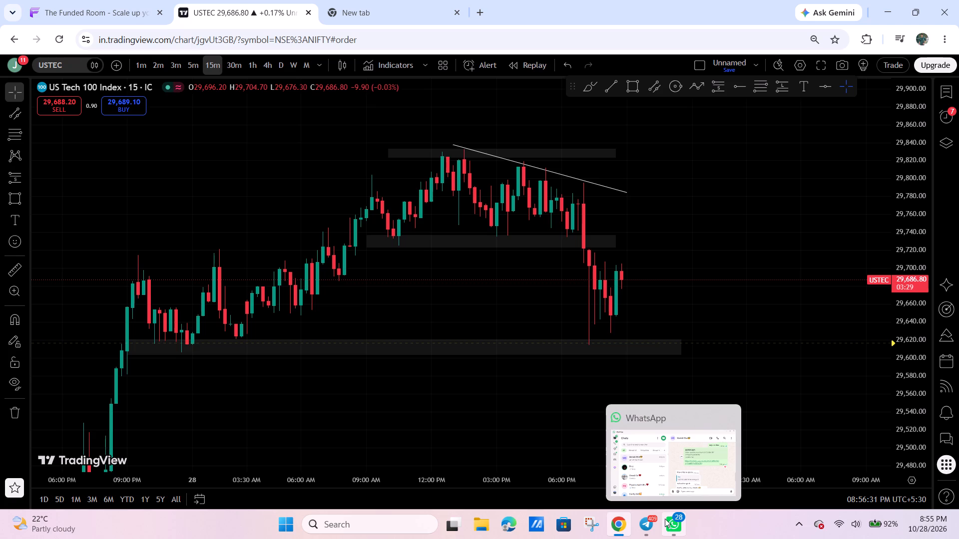
drag(731, 274, 638, 286)
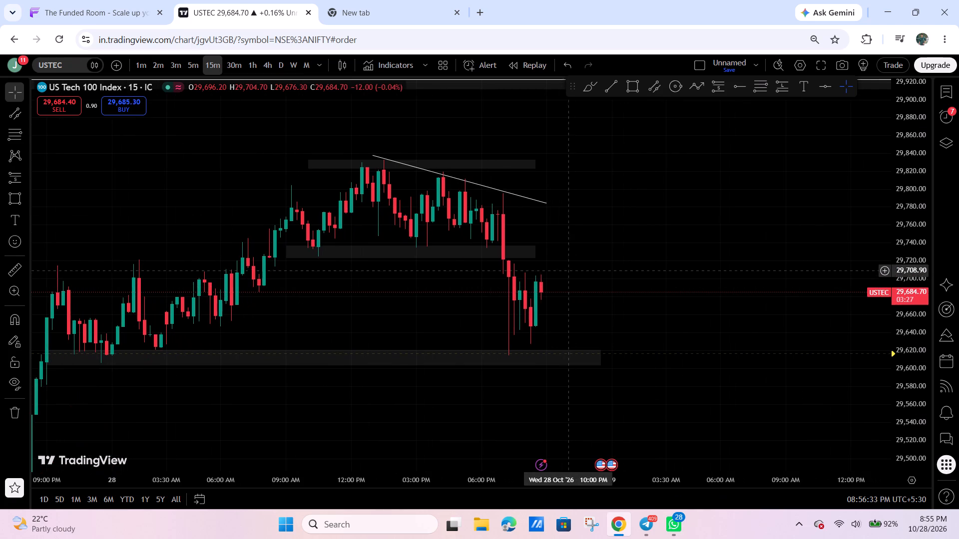
drag(535, 256, 578, 256)
Examine US Tech 100's wider 15-minute price action from the 27 October rally to the latest candles above the lower zone near 29,610.
drag(662, 302, 764, 301)
scroll(876, 290, down, 3)
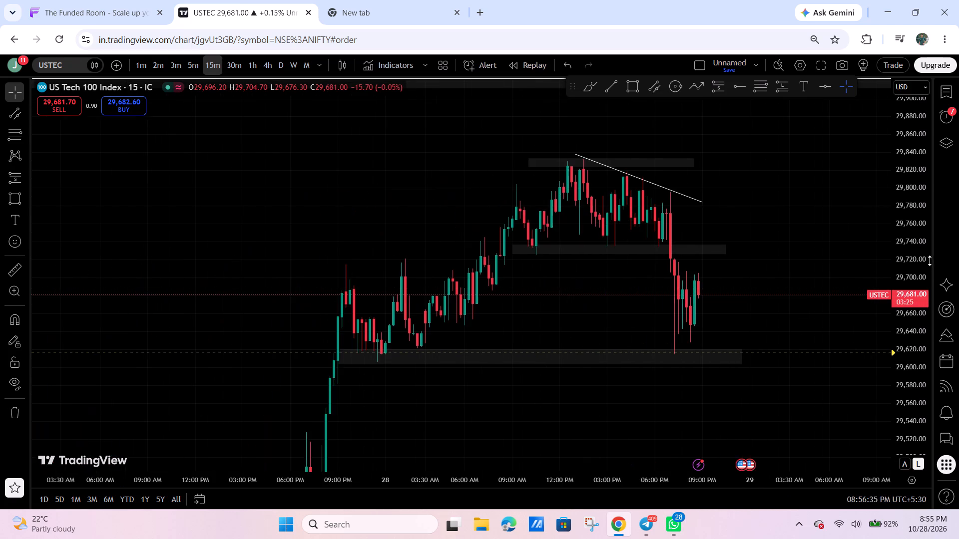
drag(926, 266, 892, 312)
drag(878, 315, 814, 306)
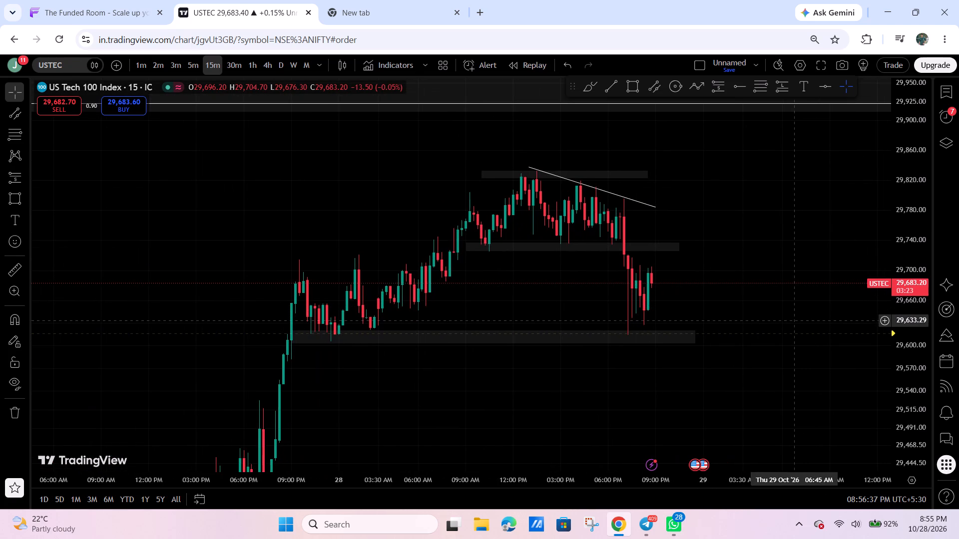
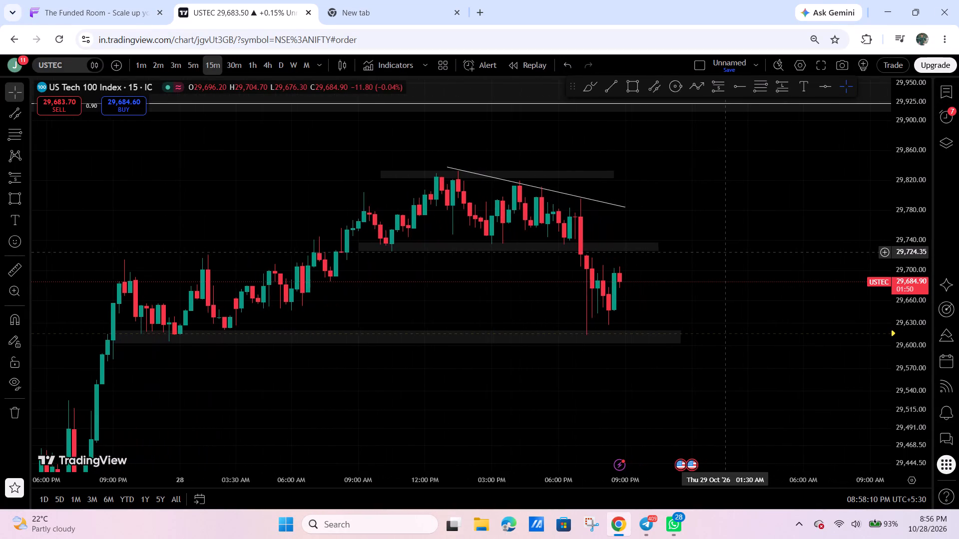
On the 5-minute US Tech 100 chart, resize the middle zone to end near 8:00 PM with its top at about 29,742.
click(195, 67)
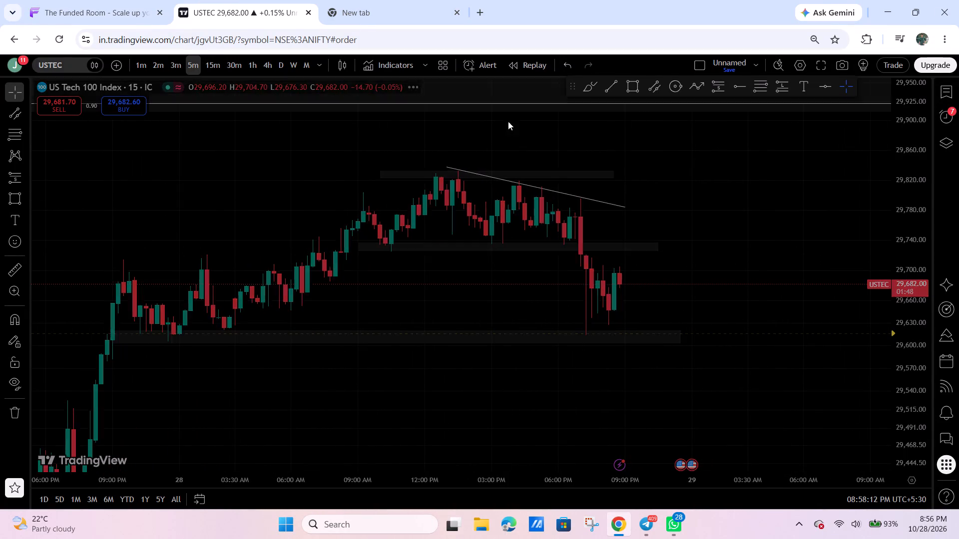
drag(727, 244, 601, 252)
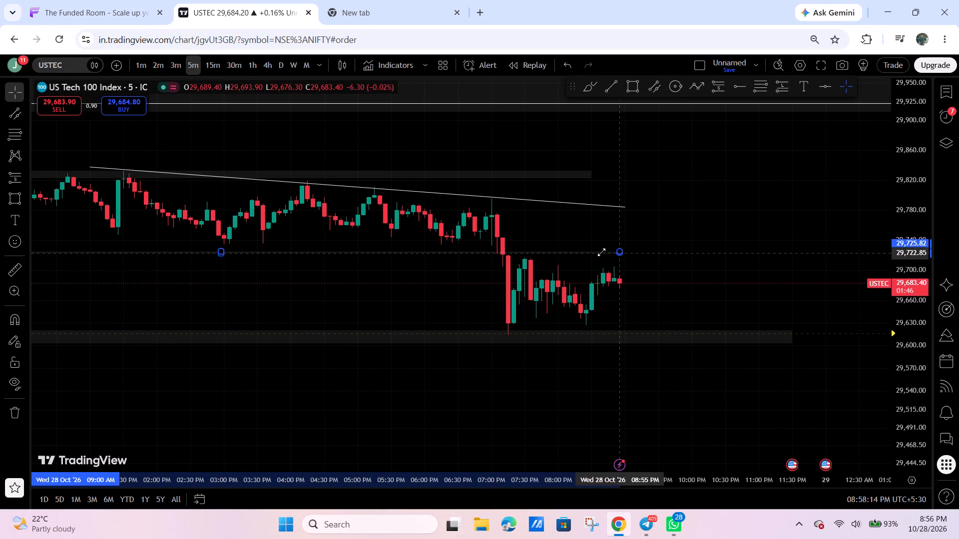
drag(601, 252, 559, 238)
drag(484, 282, 498, 285)
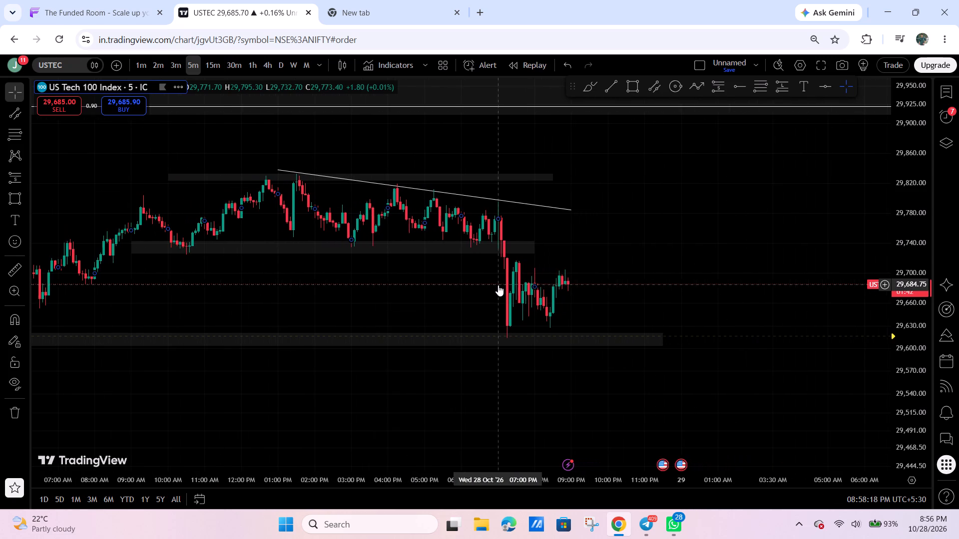
Examine US Tech 100's latest 5-minute candles after the 7:00 PM drop, between the middle zone and the lower zone near 29,610.
drag(622, 284, 804, 307)
drag(903, 360, 863, 170)
drag(808, 262, 615, 194)
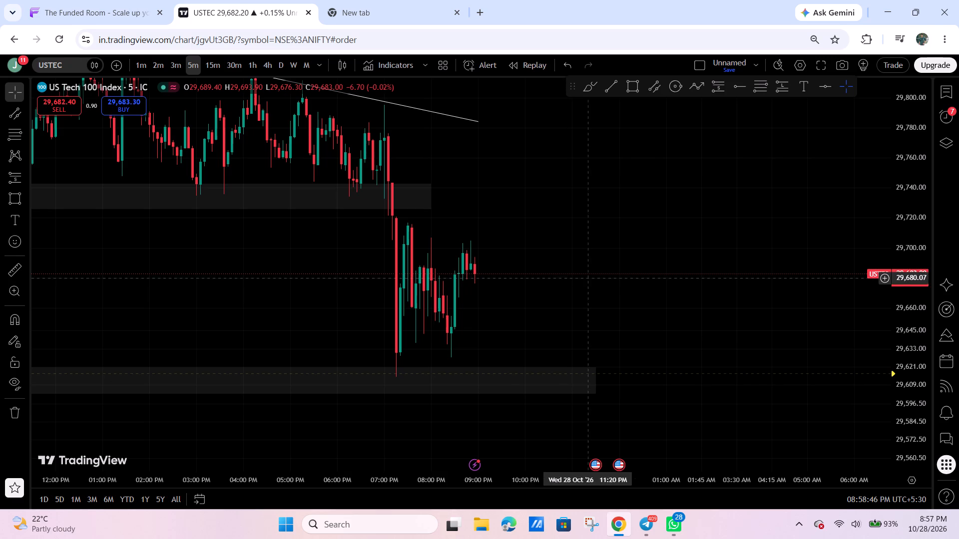
drag(554, 275, 658, 287)
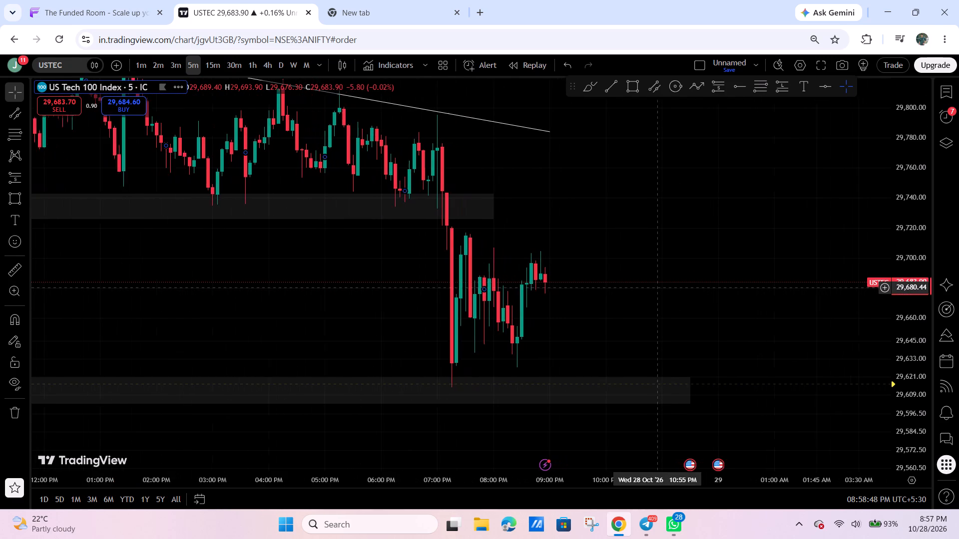
drag(601, 302, 772, 252)
drag(653, 269, 719, 271)
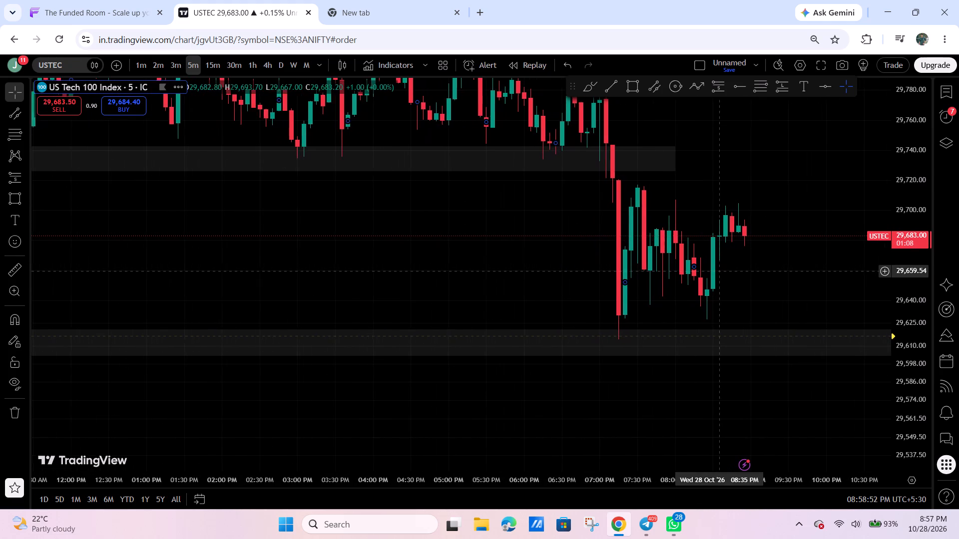
drag(790, 246, 670, 251)
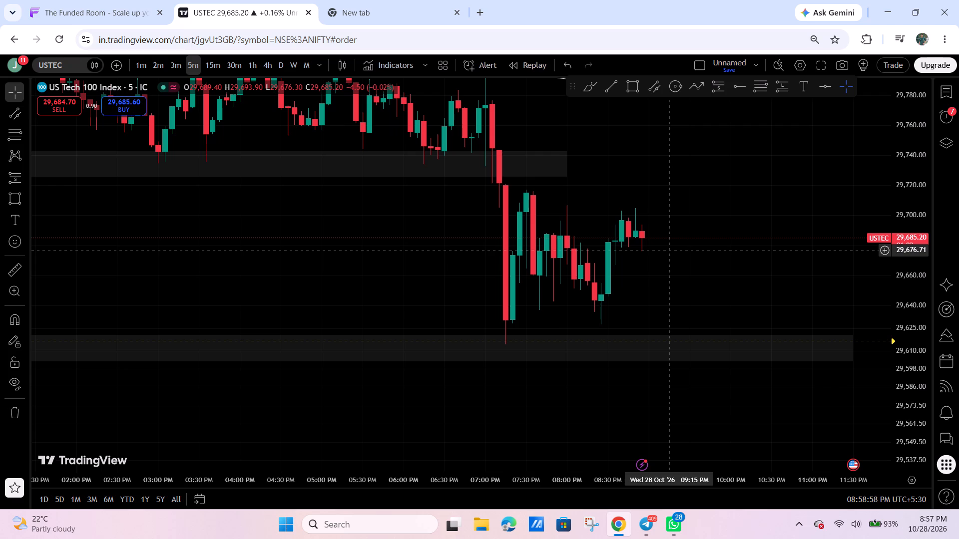
drag(683, 256, 634, 256)
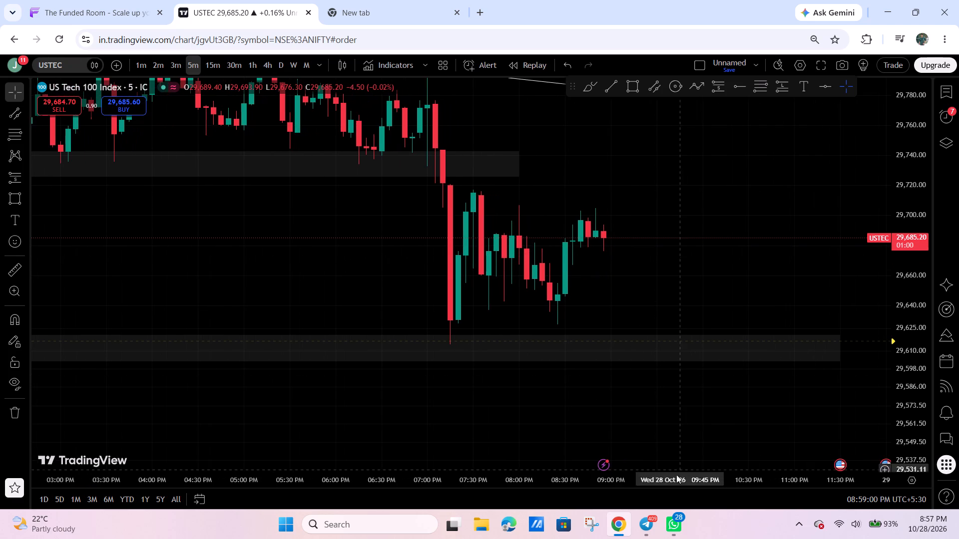
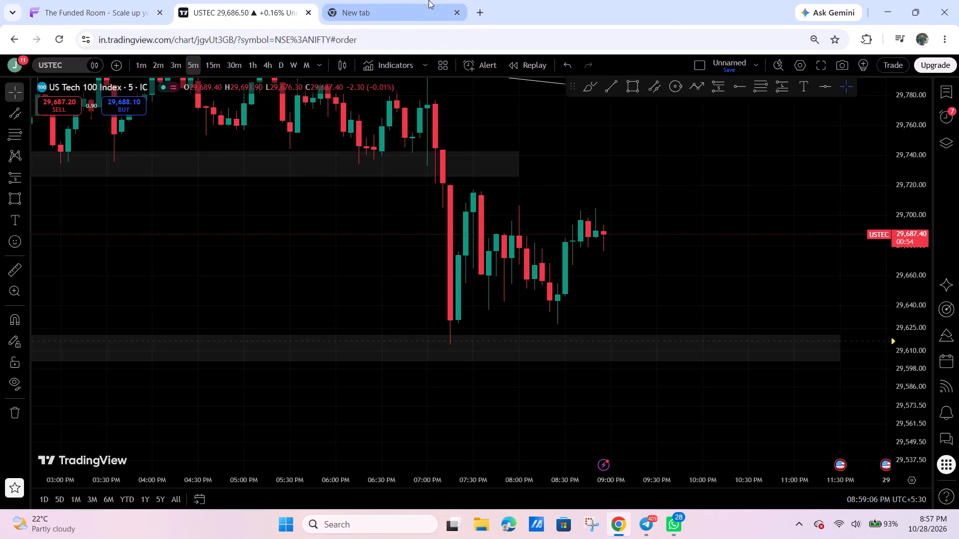
Open the JioHotstar site, hotstar.com/in, in the blank new tab.
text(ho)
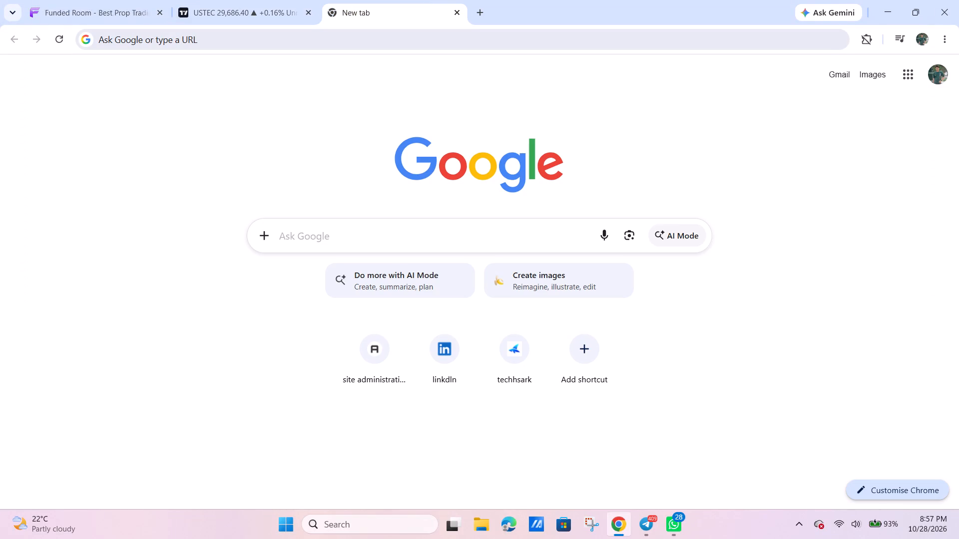
click(372, 42)
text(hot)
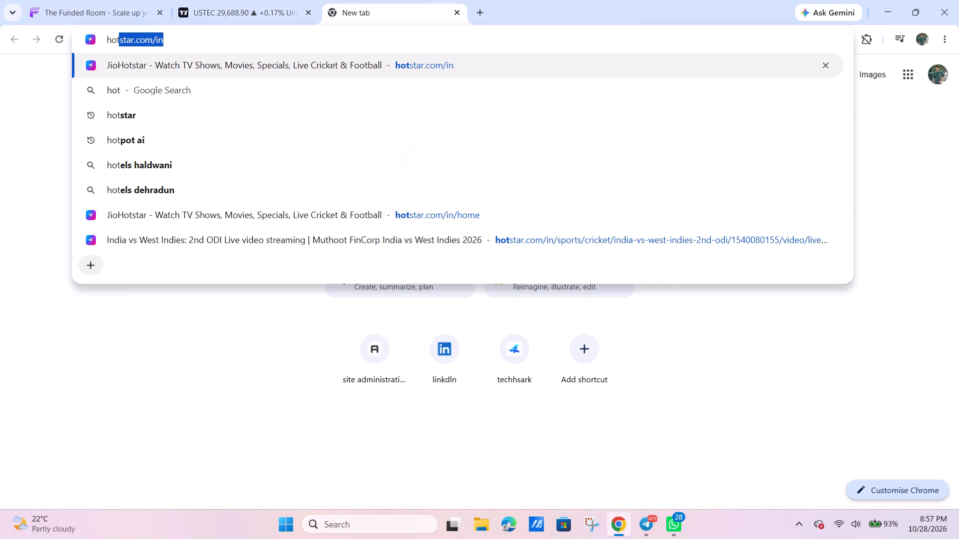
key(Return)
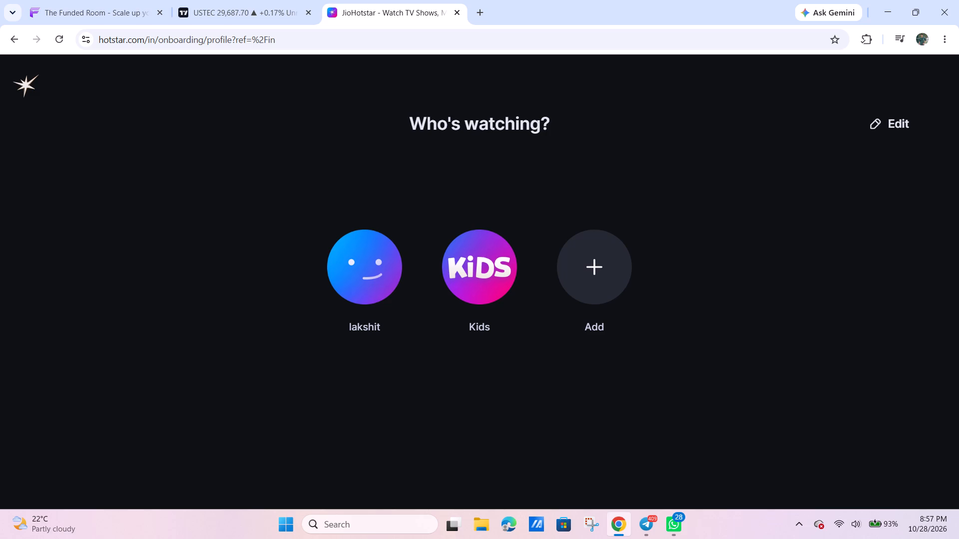
Open the personal (non-Kids) viewer profile on JioHotstar and look through the home page's featured titles and show rows.
click(358, 280)
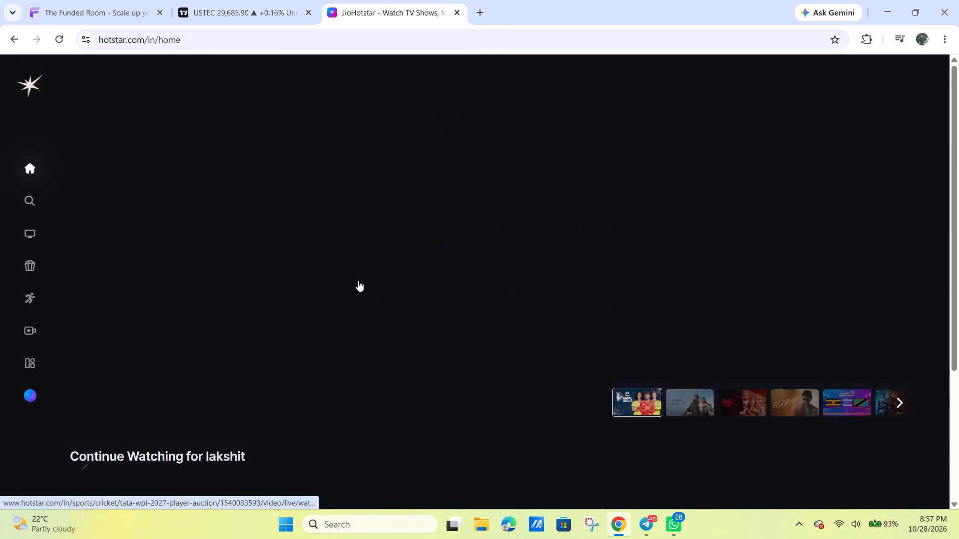
scroll(459, 404, down, 4)
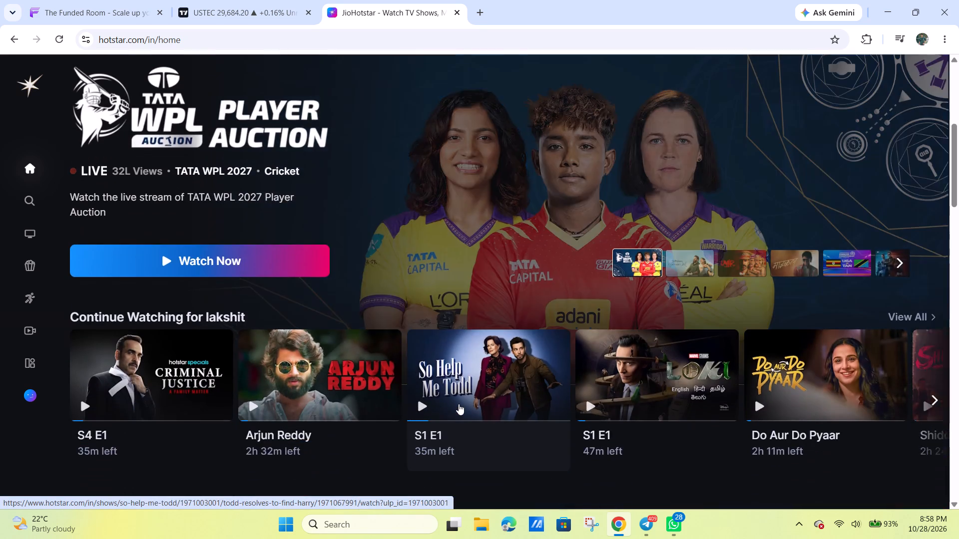
scroll(459, 404, down, 5)
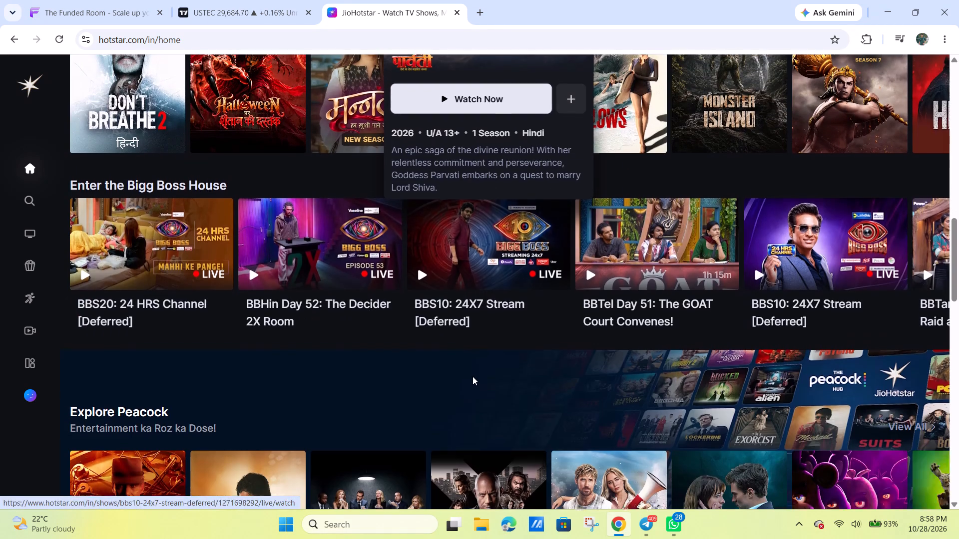
scroll(473, 376, down, 7)
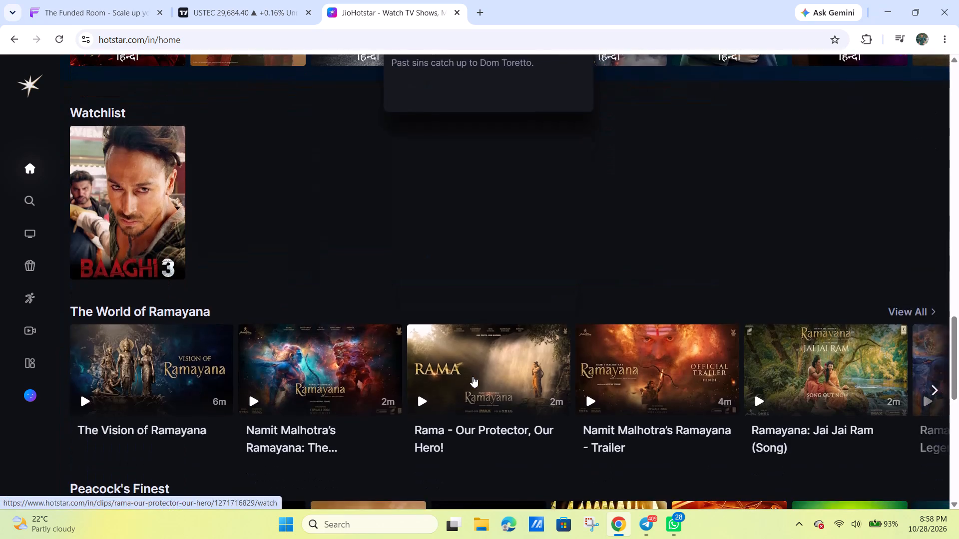
scroll(473, 376, down, 7)
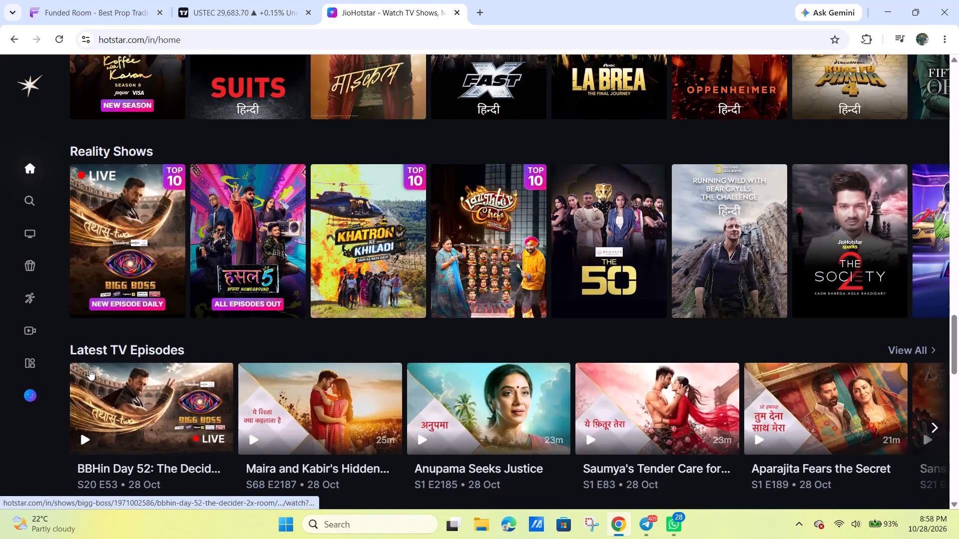
scroll(340, 165, up, 15)
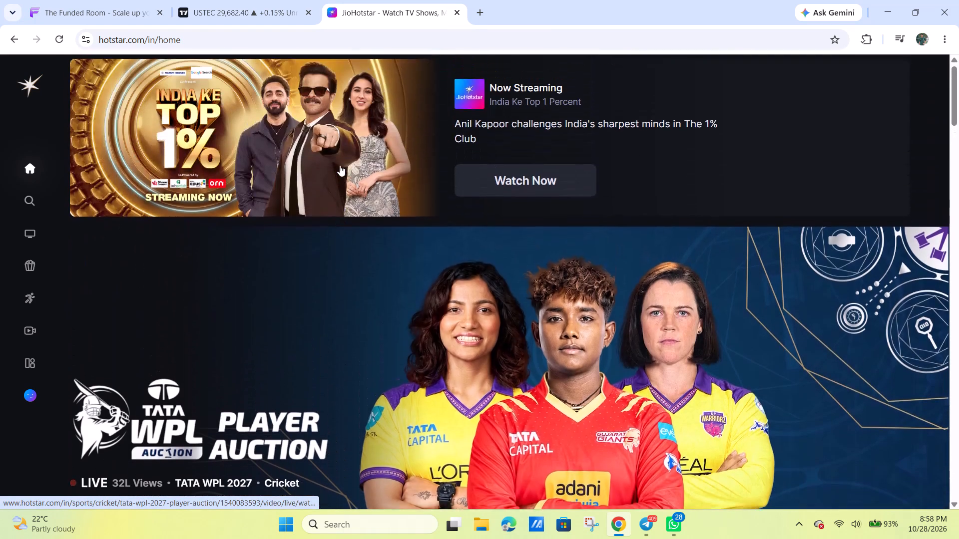
scroll(340, 165, up, 5)
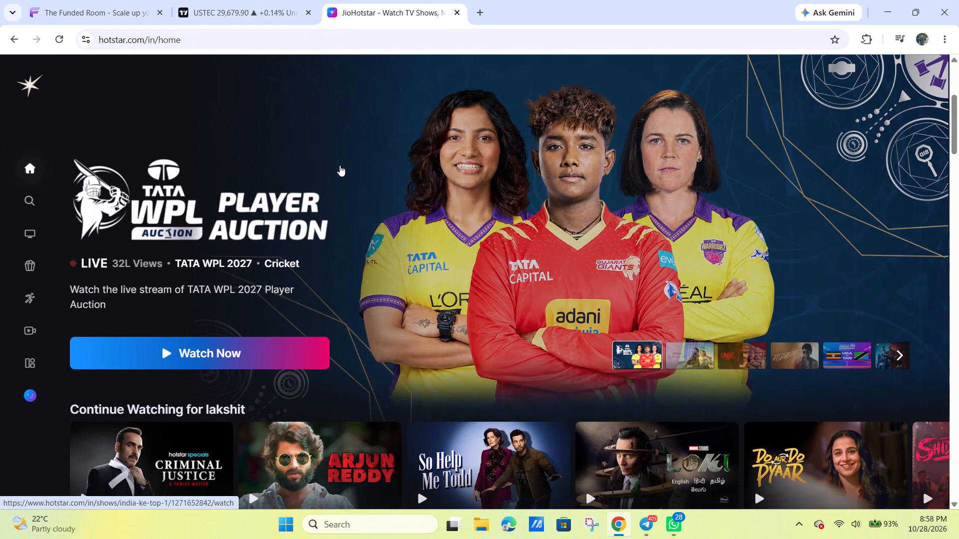
scroll(340, 165, up, 1)
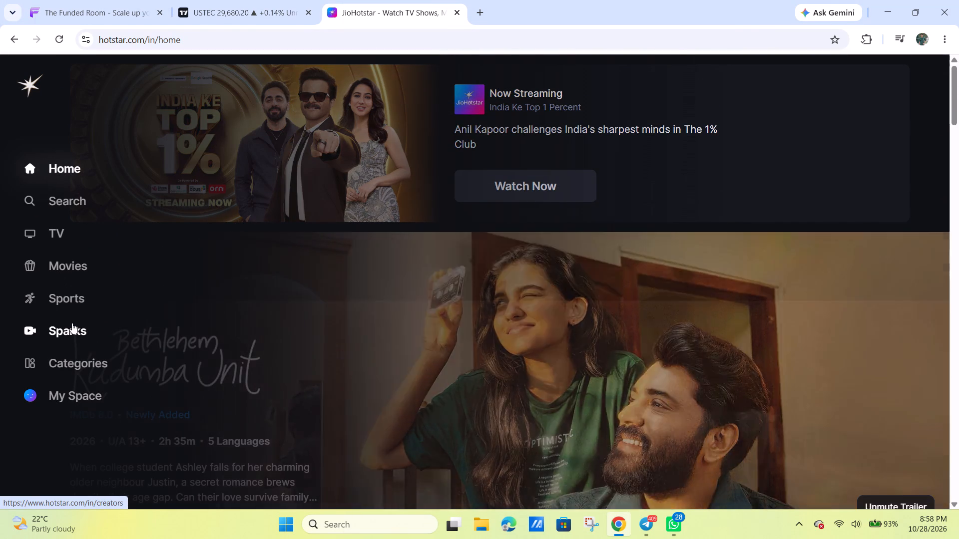
Look through JioHotstar's Sports section for live matches, tournaments and highlights, and close the site to return to the US Tech 100 chart.
click(78, 292)
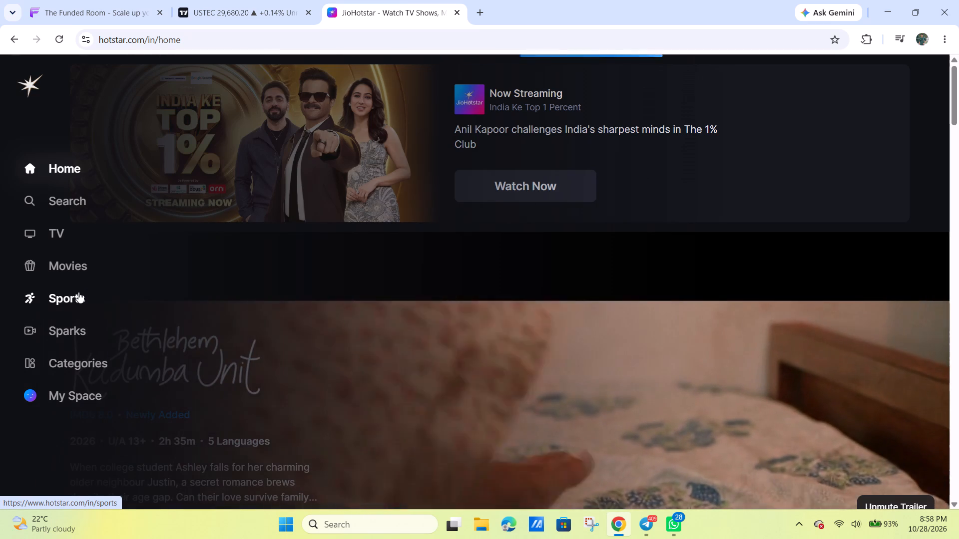
scroll(295, 332, down, 2)
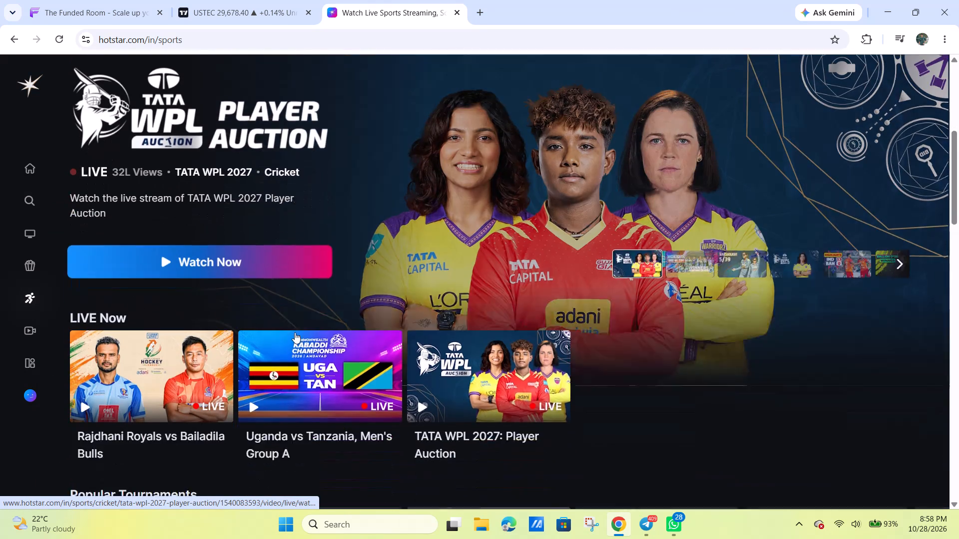
scroll(295, 332, down, 1)
scroll(295, 332, right, 1)
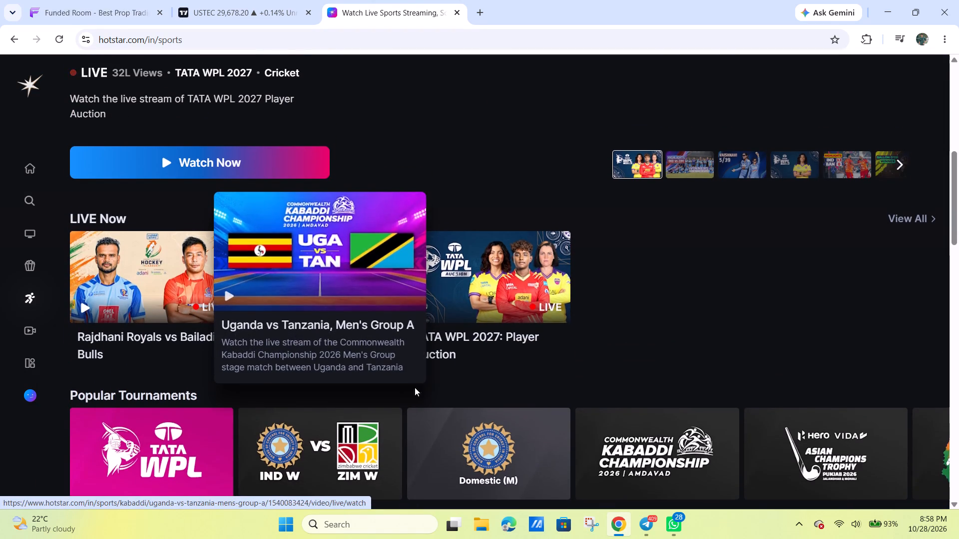
scroll(417, 455, down, 2)
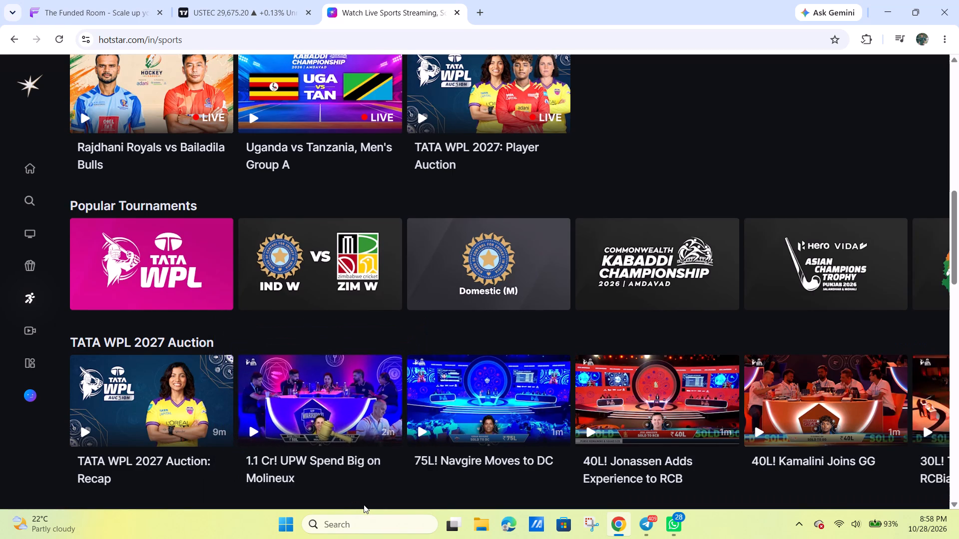
scroll(364, 505, down, 2)
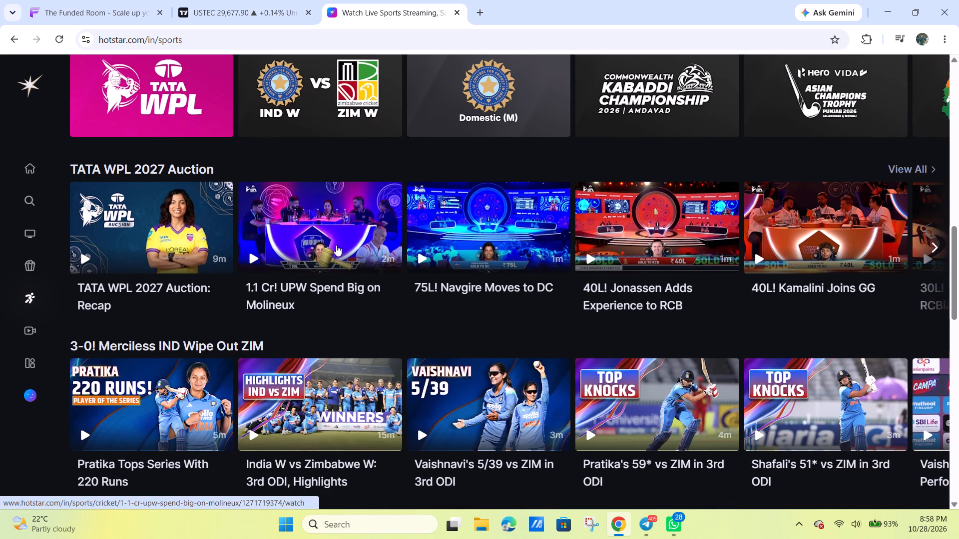
scroll(445, 437, down, 5)
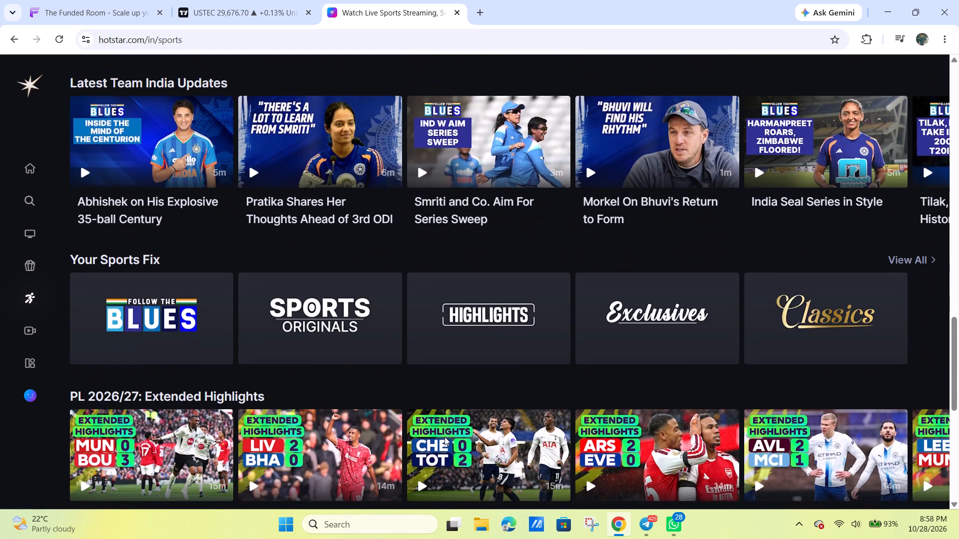
scroll(445, 437, down, 6)
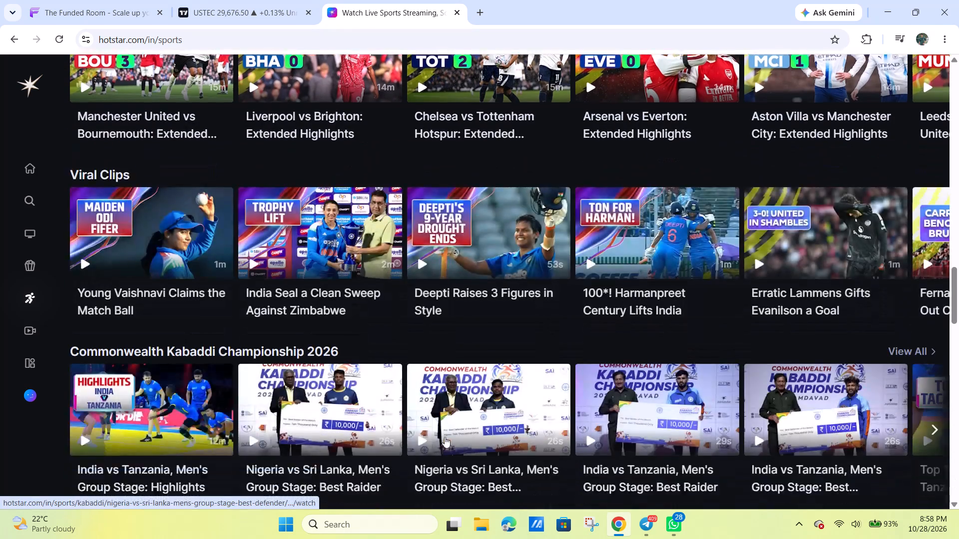
scroll(445, 437, down, 8)
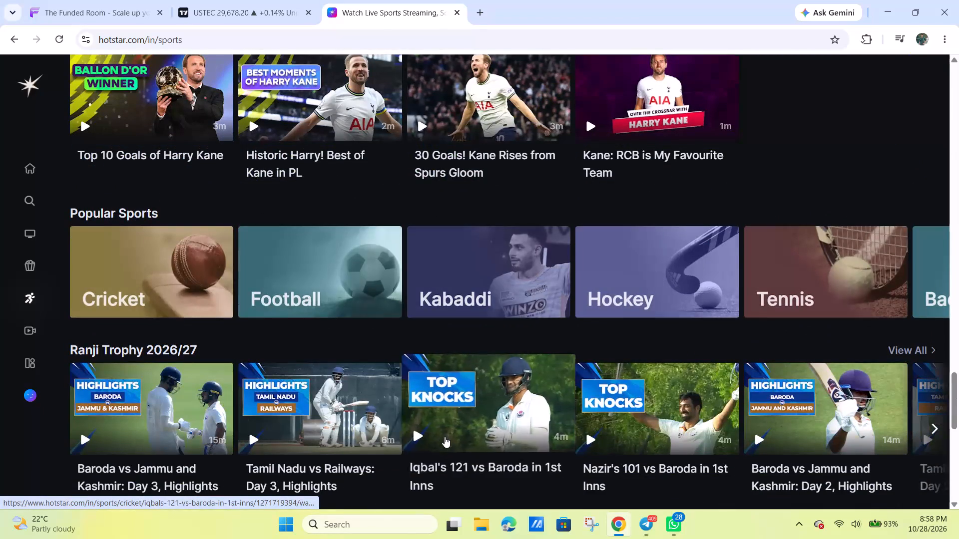
click(457, 10)
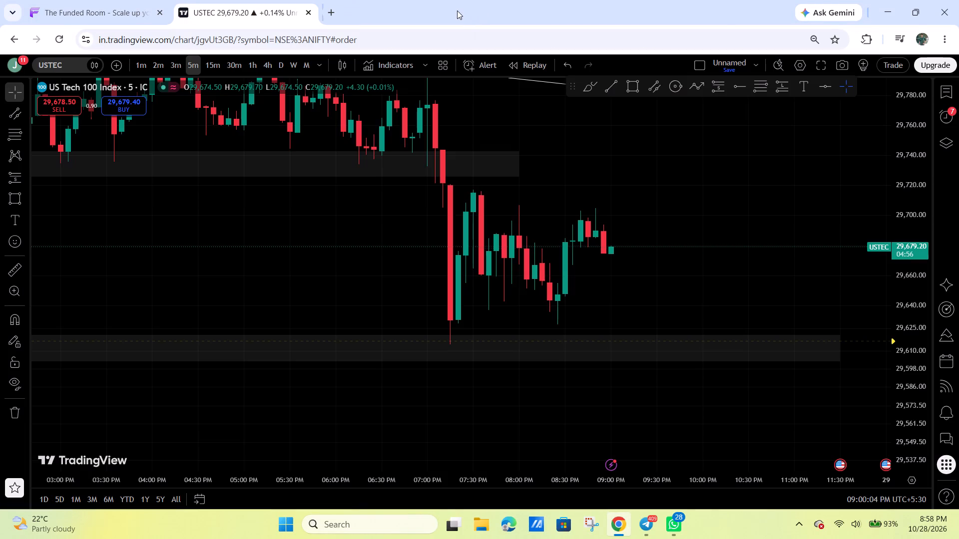
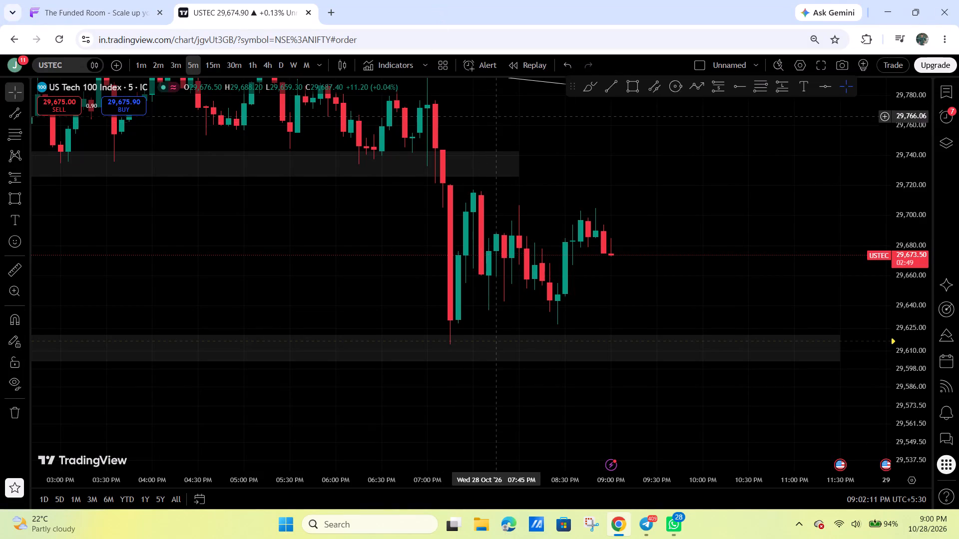
Switch the US Tech 100 chart to the 15-minute timeframe and examine recent price action against the marked zones and descending trend line.
scroll(641, 280, up, 2)
drag(603, 278, 464, 269)
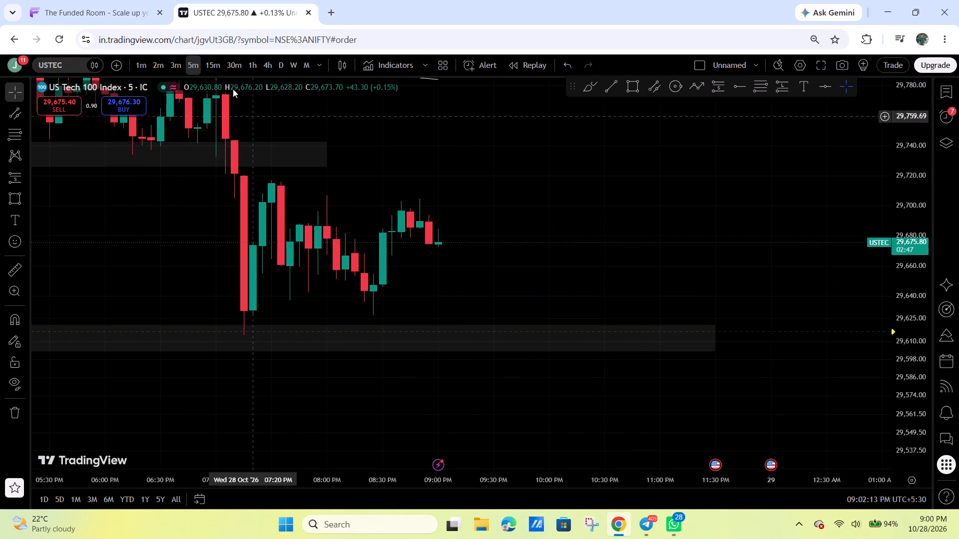
click(218, 61)
scroll(558, 253, down, 4)
drag(901, 197, 872, 289)
drag(801, 295, 725, 311)
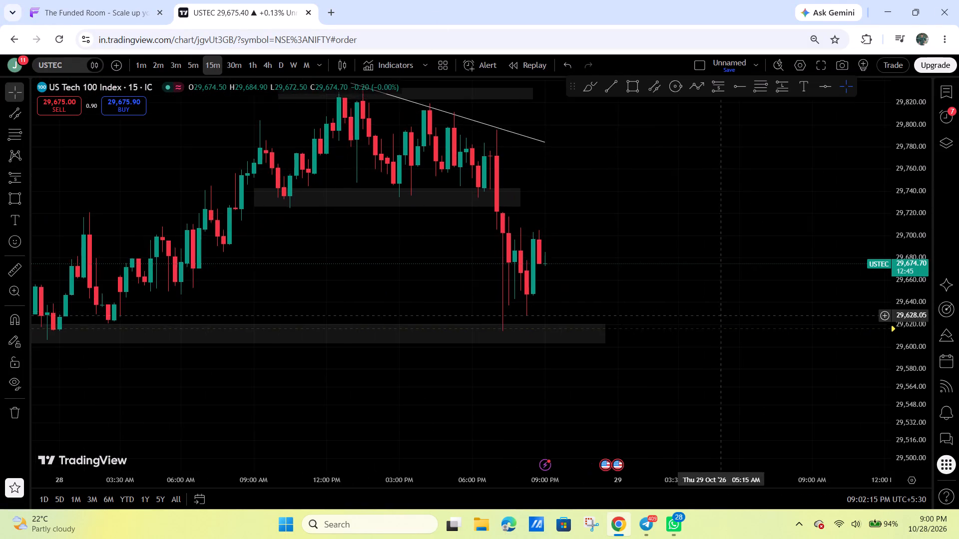
scroll(730, 318, down, 5)
drag(772, 273, 749, 290)
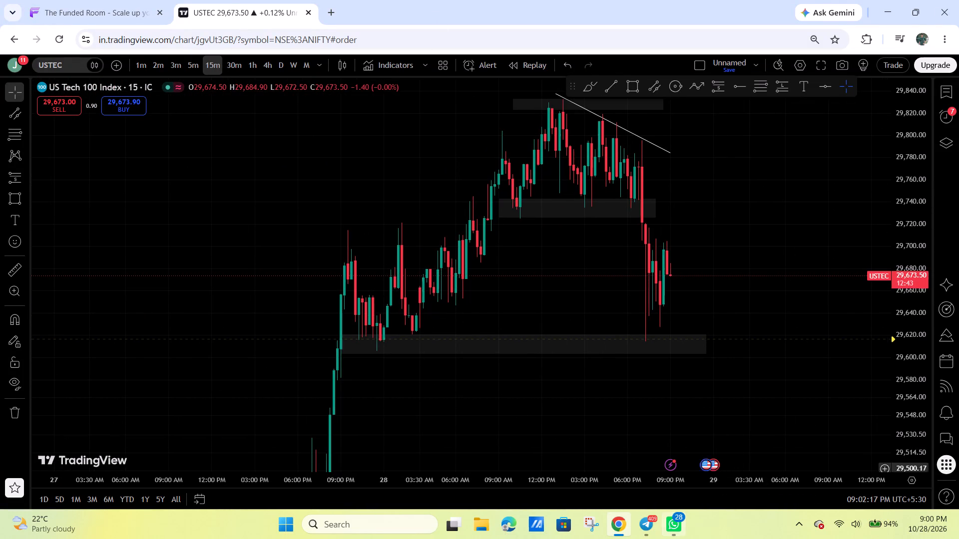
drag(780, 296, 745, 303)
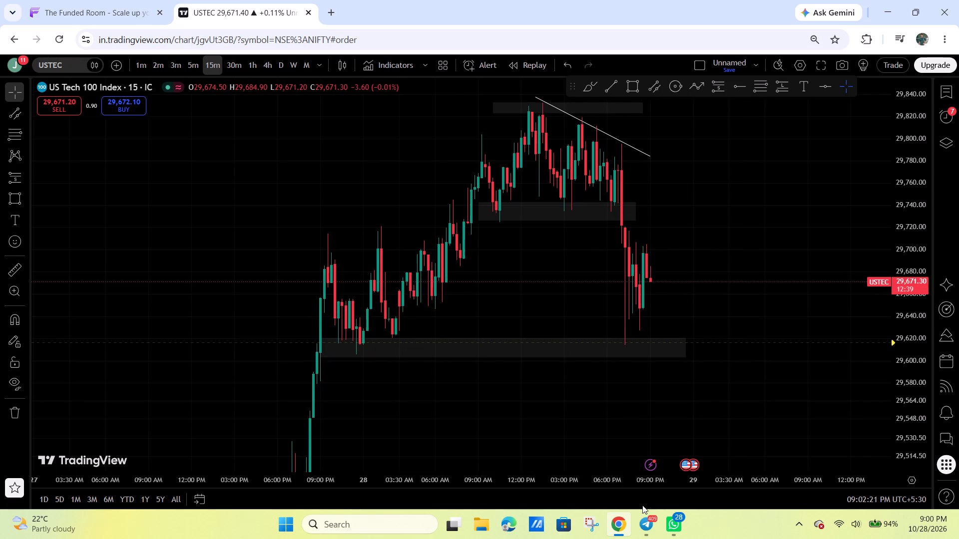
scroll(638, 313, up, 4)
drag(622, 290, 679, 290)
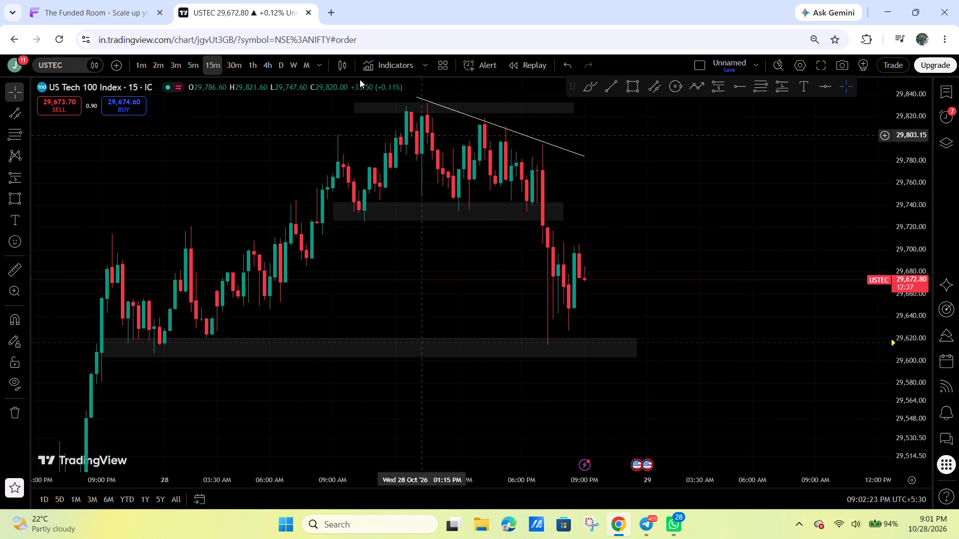
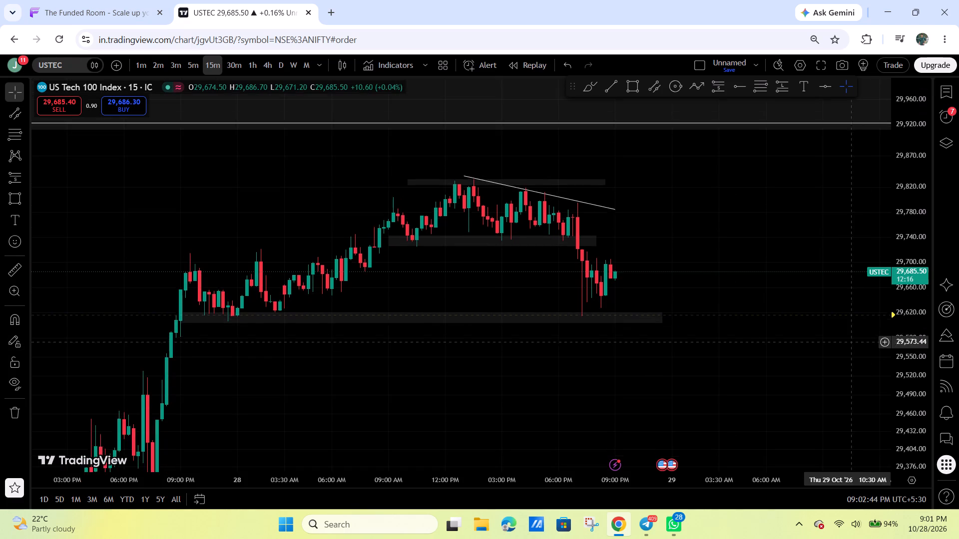
drag(818, 321, 753, 338)
scroll(520, 308, down, 5)
click(268, 67)
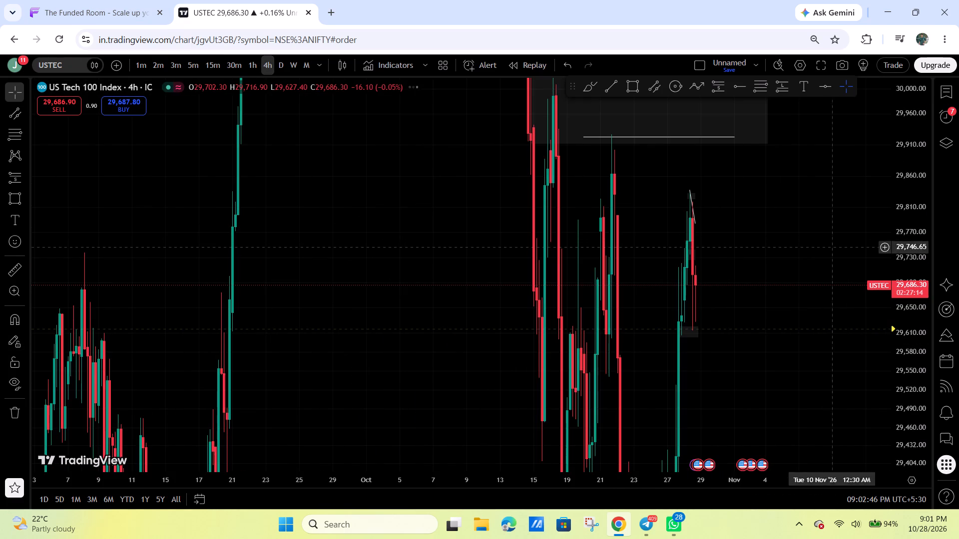
drag(912, 156, 861, 410)
drag(729, 354, 812, 349)
scroll(754, 370, up, 5)
drag(745, 363, 664, 361)
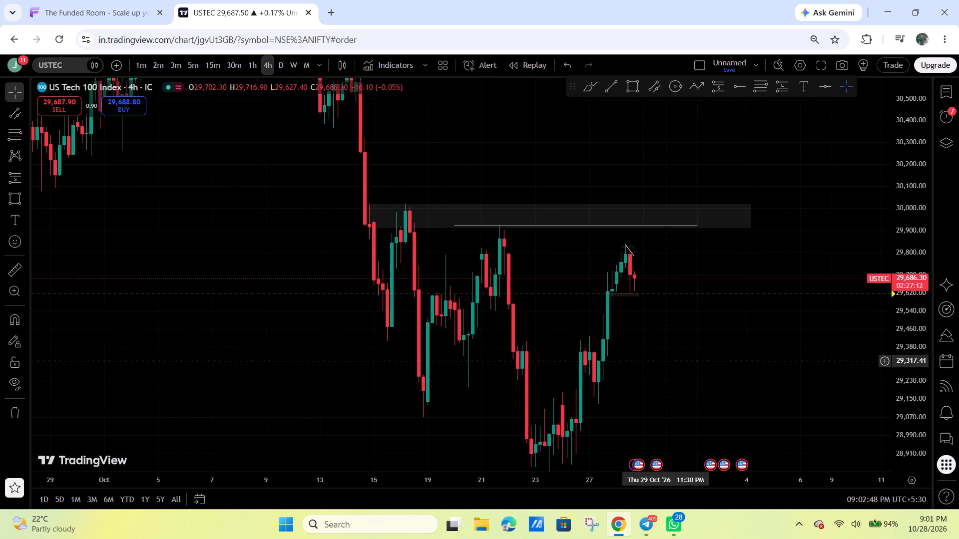
drag(664, 361, 659, 361)
scroll(643, 364, up, 2)
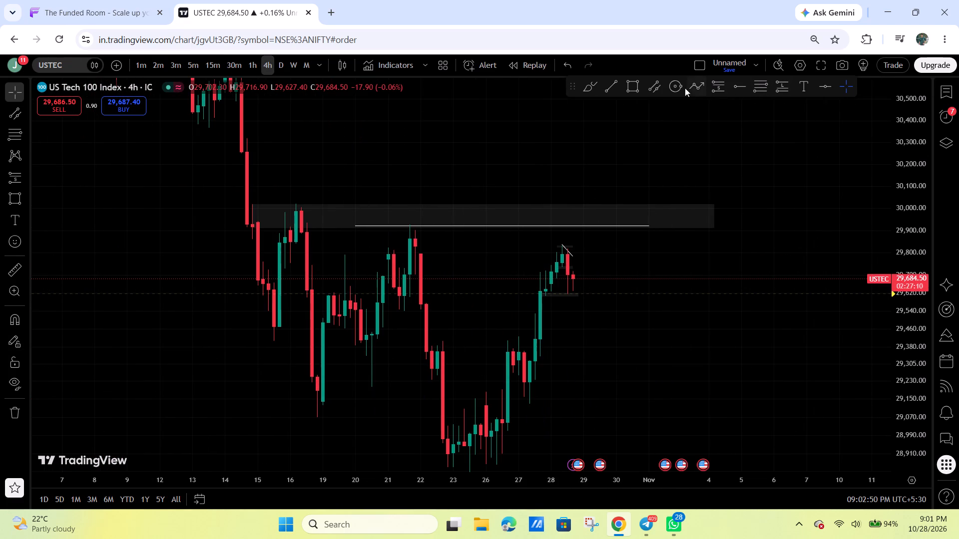
Start a descending parallel channel on the 4-hour chart from about 30,070 on 15 October, above the upper zone's left end.
click(666, 90)
drag(662, 88, 658, 96)
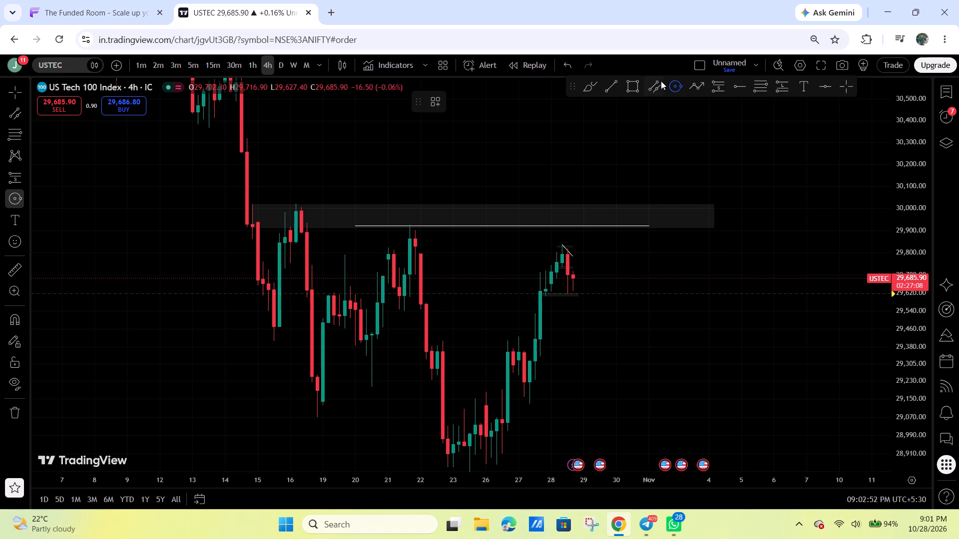
click(661, 81)
click(264, 193)
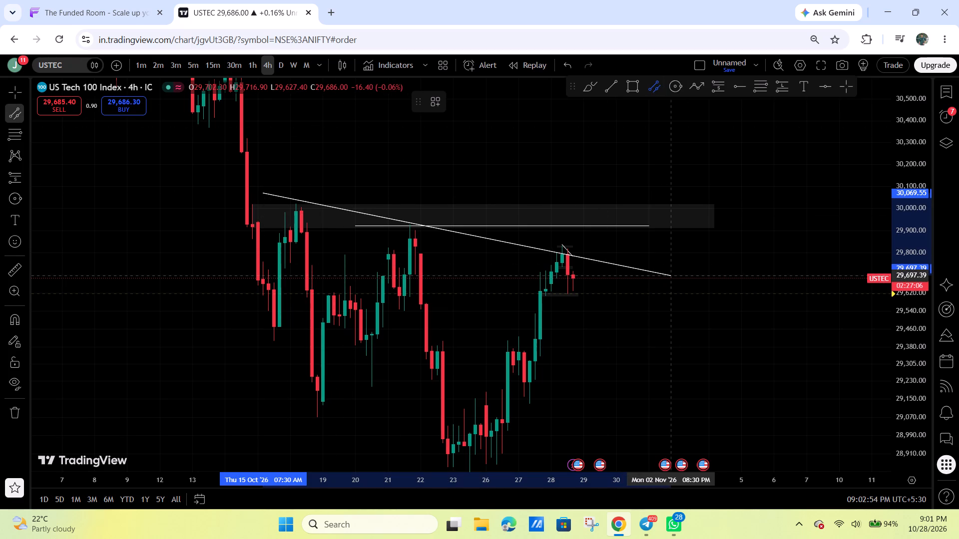
Finish the narrow descending parallel channel along the 4-hour swing highs, ending its upper edge on 2 Nov at about 29,695 and lower edge at about 29,677.
click(672, 276)
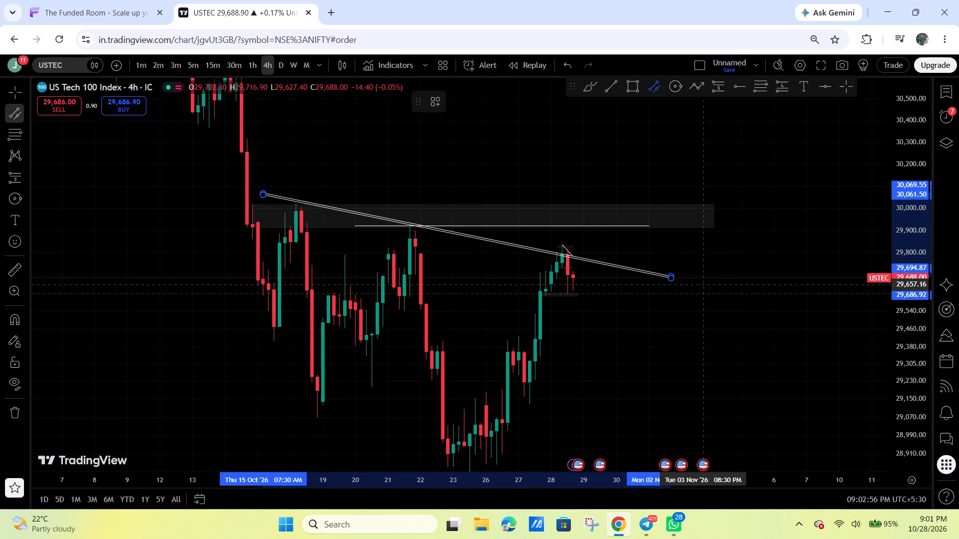
click(706, 287)
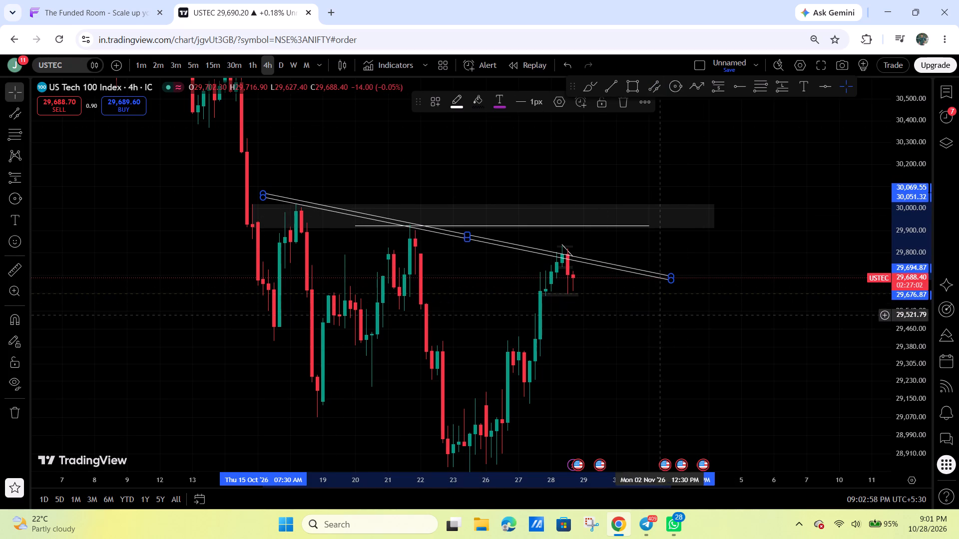
Change the line colour of the descending parallel channel to blue.
click(455, 105)
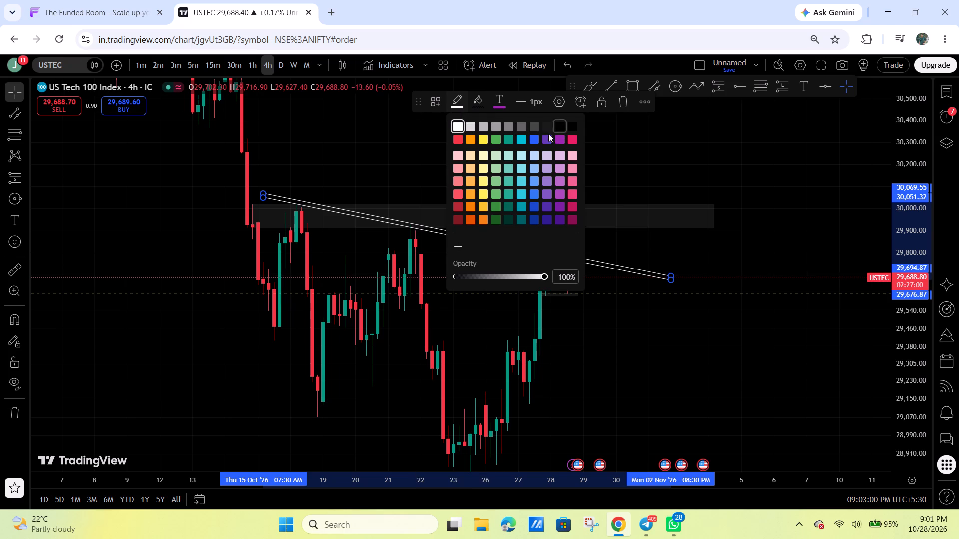
click(537, 137)
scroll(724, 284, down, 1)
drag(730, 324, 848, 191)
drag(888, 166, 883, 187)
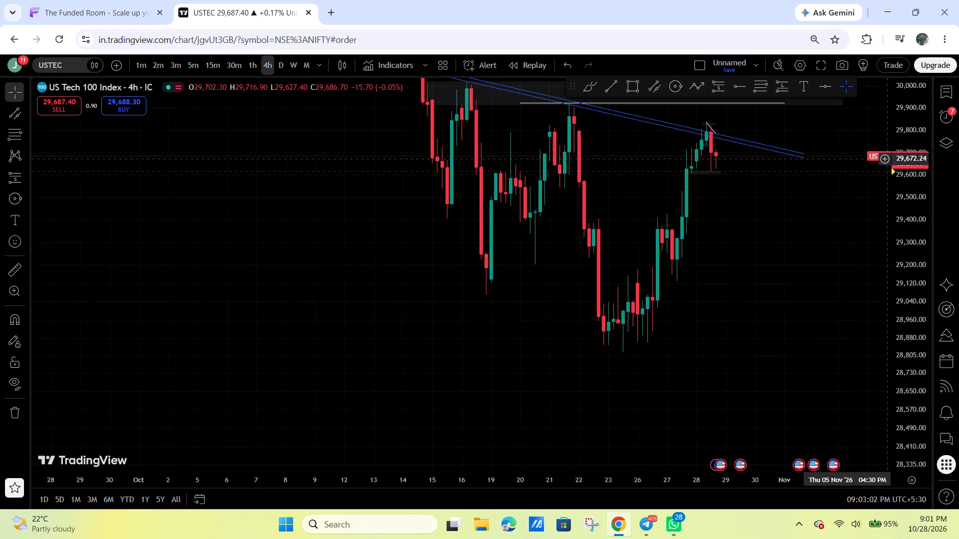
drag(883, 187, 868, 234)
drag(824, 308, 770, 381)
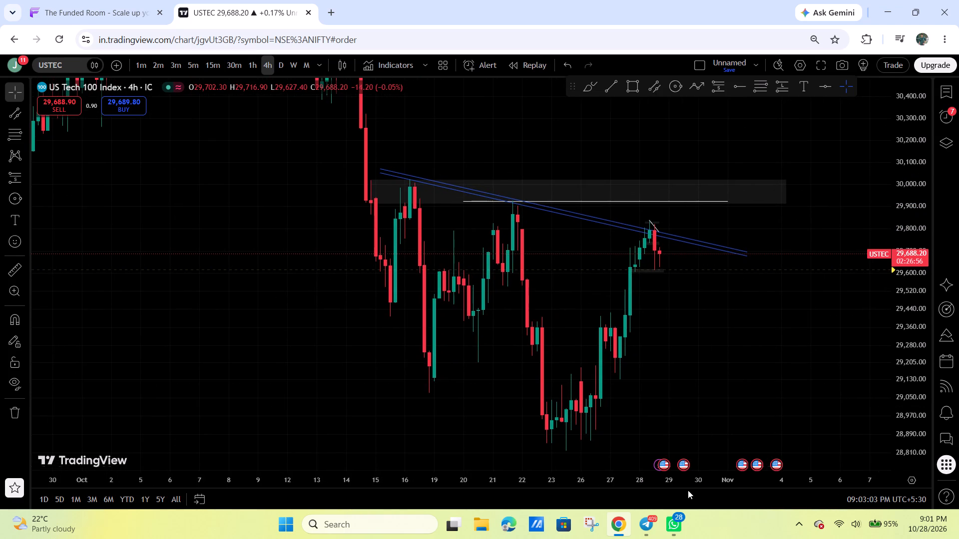
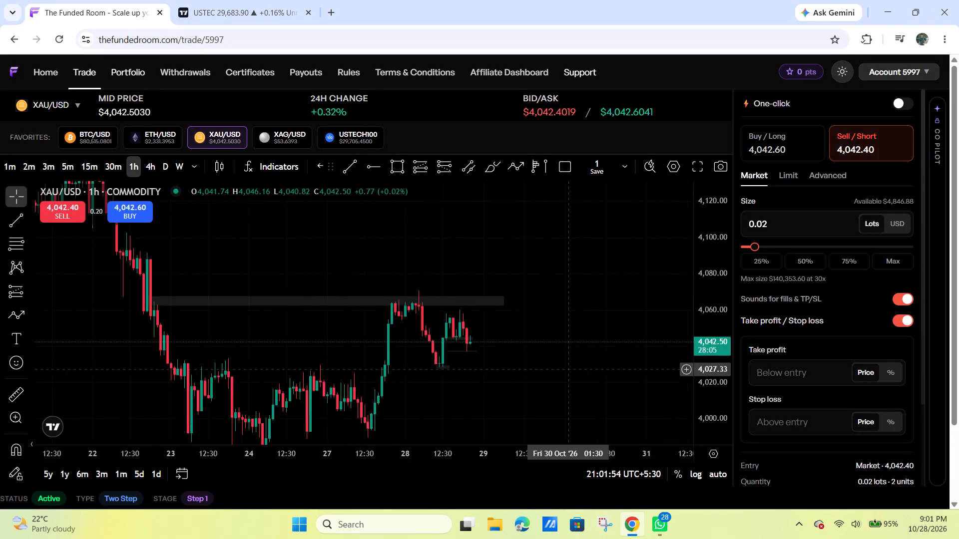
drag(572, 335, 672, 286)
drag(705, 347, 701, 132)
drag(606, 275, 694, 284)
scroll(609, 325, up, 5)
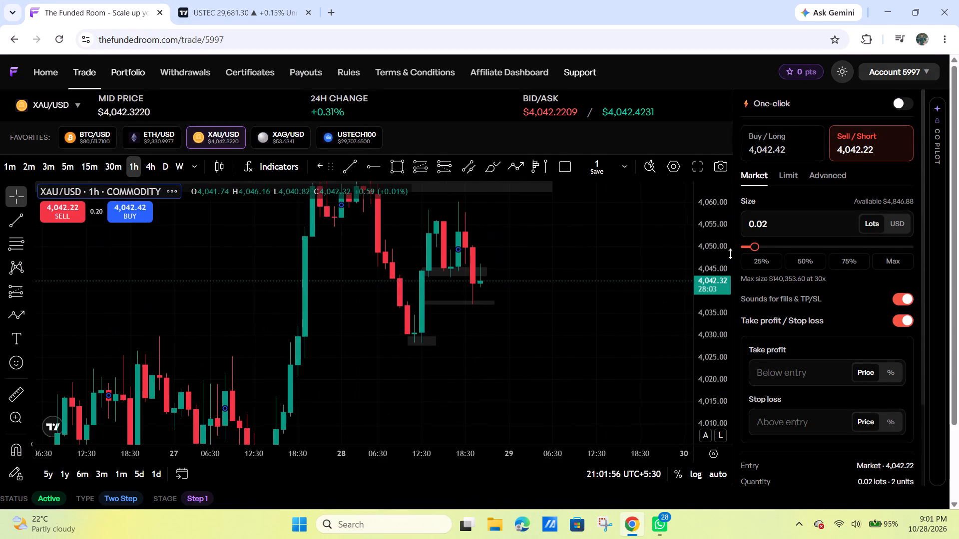
Clear the lot size from the XAU/USD market sell order and look over the rest of the order form.
drag(775, 226, 741, 231)
key(BackSpace)
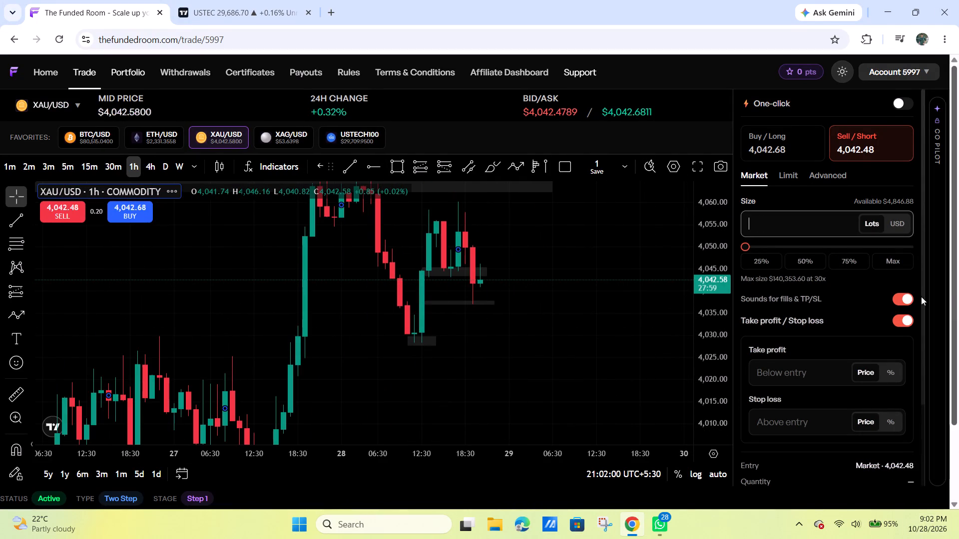
scroll(912, 365, down, 5)
scroll(616, 331, up, 4)
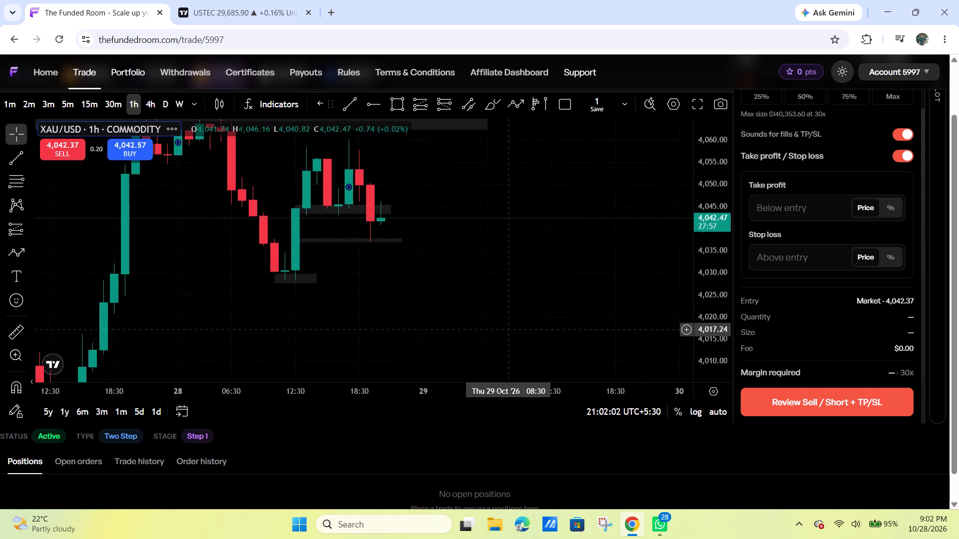
Switch to the US Tech 100 chart in TradingView and minimise the browser window to reveal the desktop.
click(243, 0)
click(893, 0)
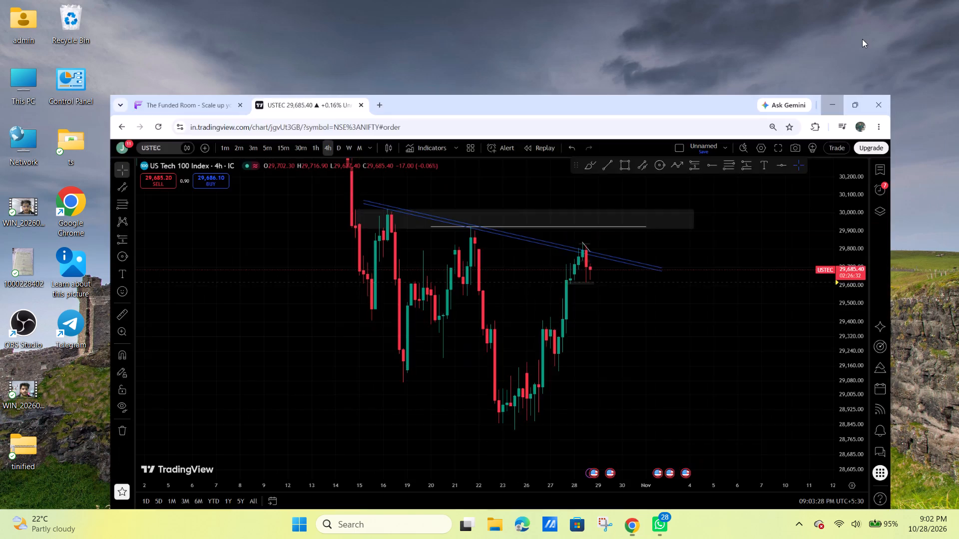
Refresh the Windows desktop.
right_click(509, 184)
click(588, 244)
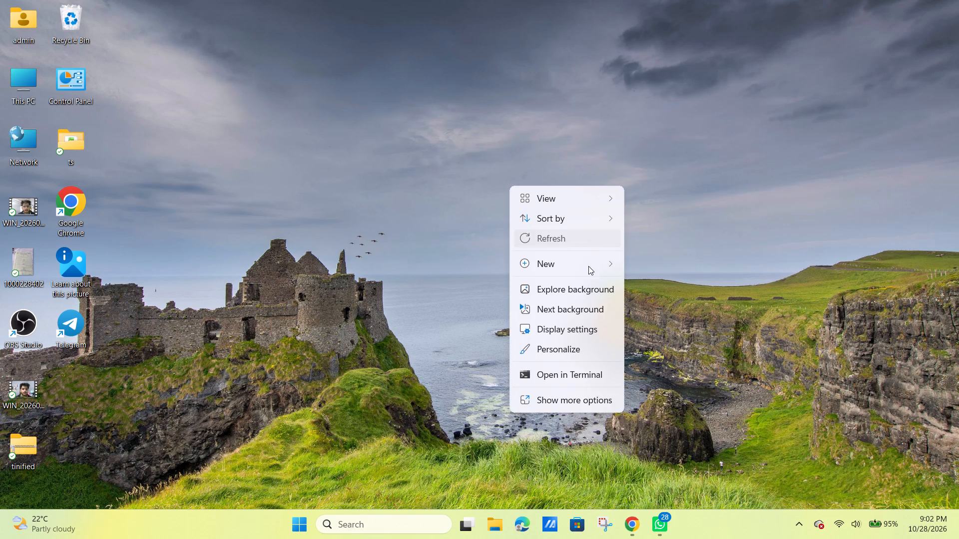
Bring up the computer's power options.
click(307, 527)
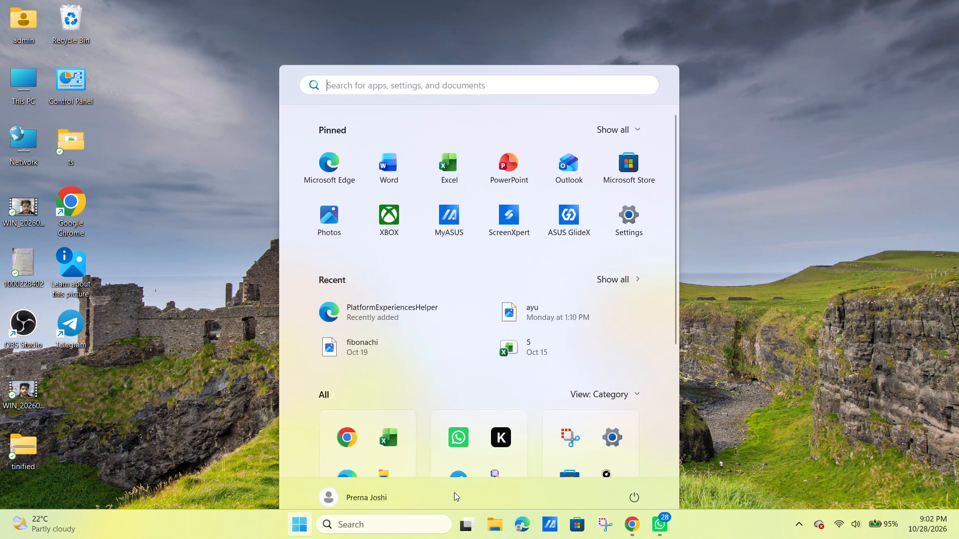
click(643, 484)
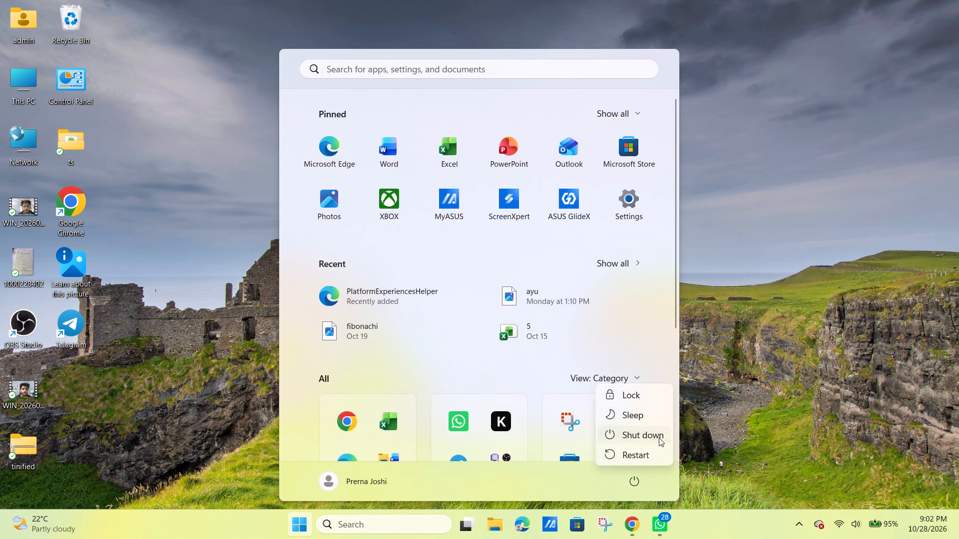